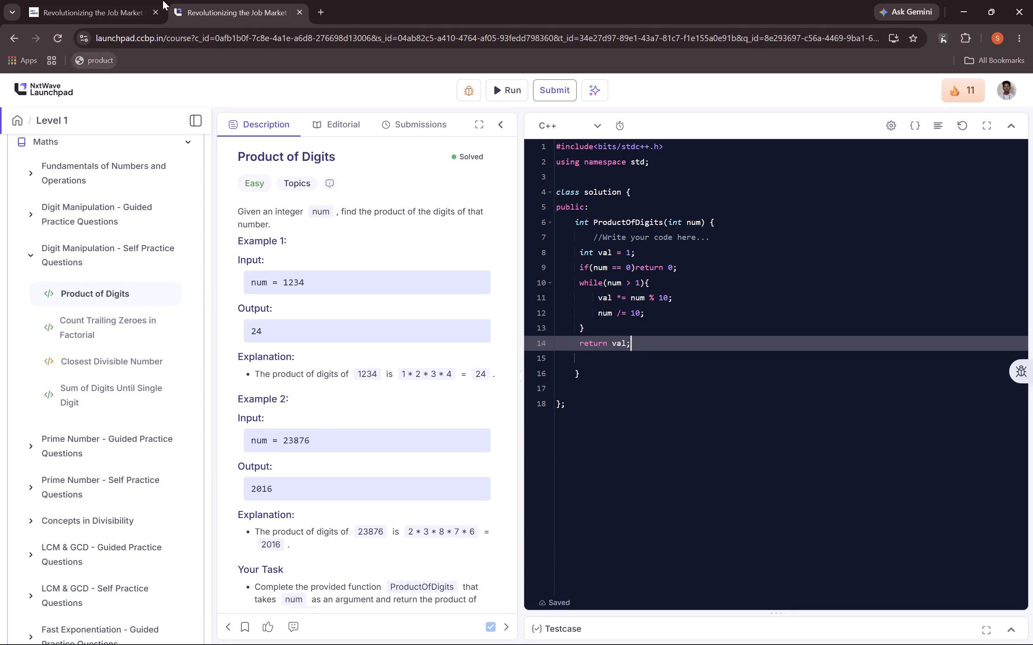
Close the Launchpad tab showing the Product of Digits problem.
{"action": "left_click", "coordinate": [300, 12]}
Look over the Data visualisation course outline, then expand the Data Modeling topic and examine its lessons.
{"action": "scroll", "coordinate": [221, 273], "scroll_direction": "up", "scroll_amount": 9}
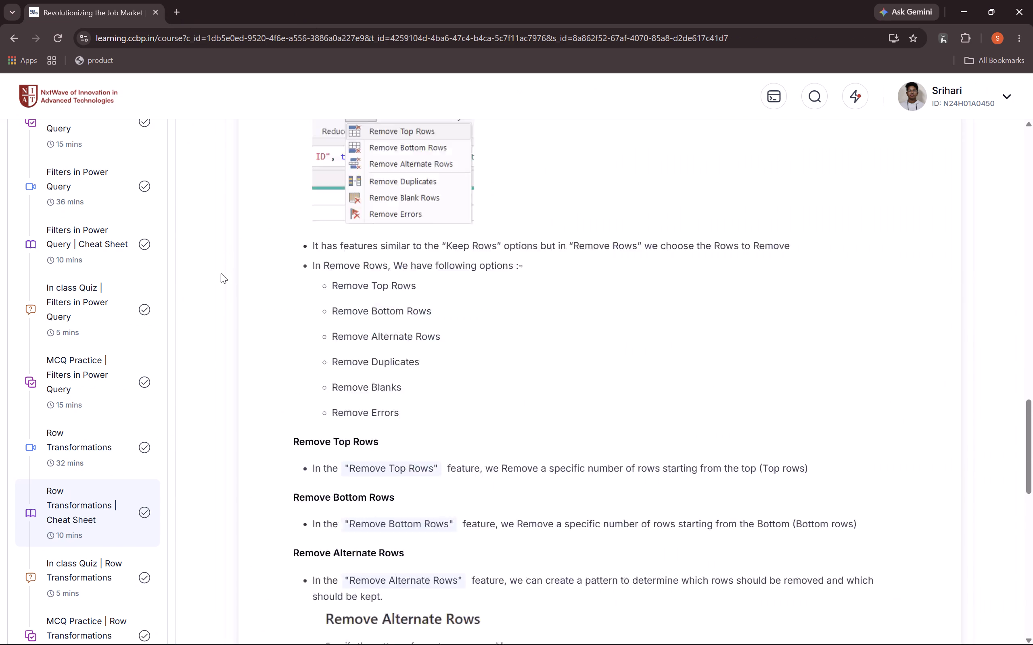
{"action": "scroll", "coordinate": [221, 273], "scroll_direction": "up", "scroll_amount": 8}
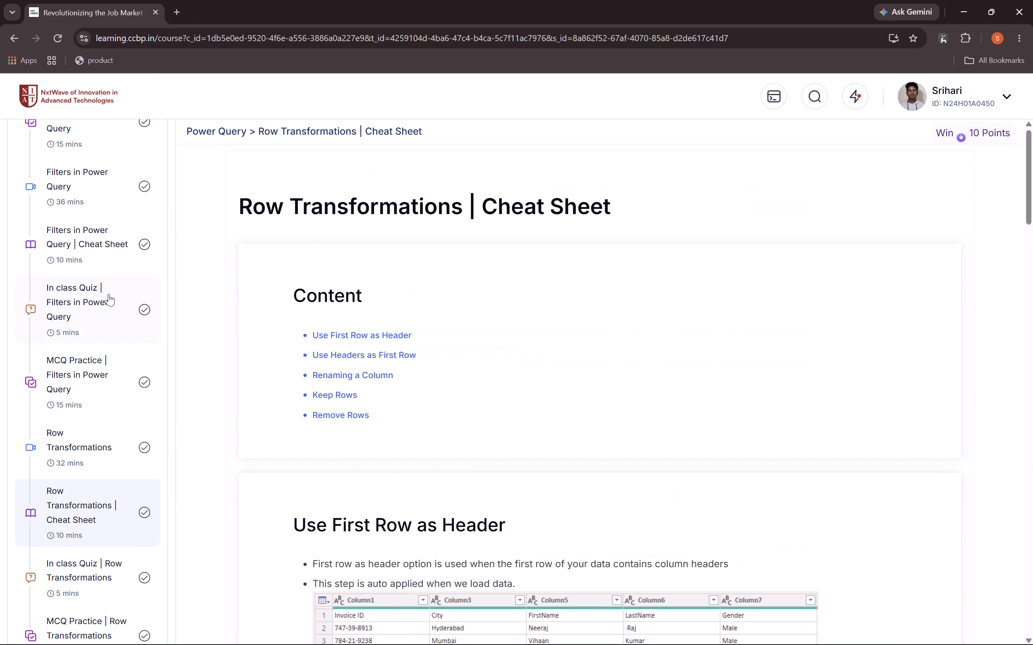
{"action": "scroll", "coordinate": [98, 277], "scroll_direction": "up", "scroll_amount": 12}
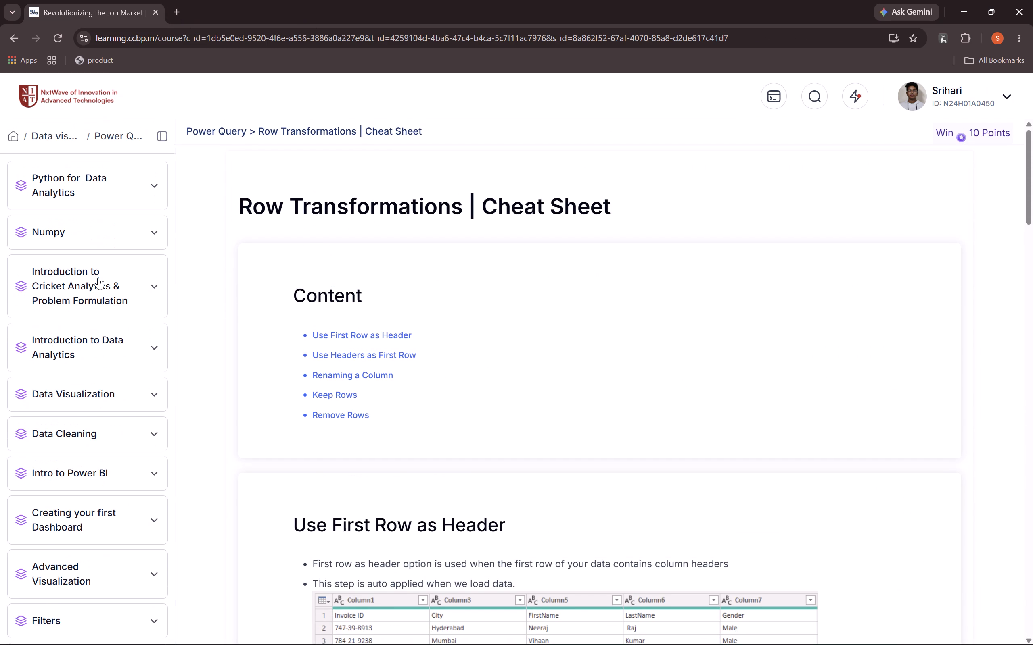
{"action": "scroll", "coordinate": [98, 277], "scroll_direction": "up", "scroll_amount": 4}
{"action": "scroll", "coordinate": [135, 353], "scroll_direction": "down", "scroll_amount": 15}
{"action": "scroll", "coordinate": [135, 353], "scroll_direction": "down", "scroll_amount": 18}
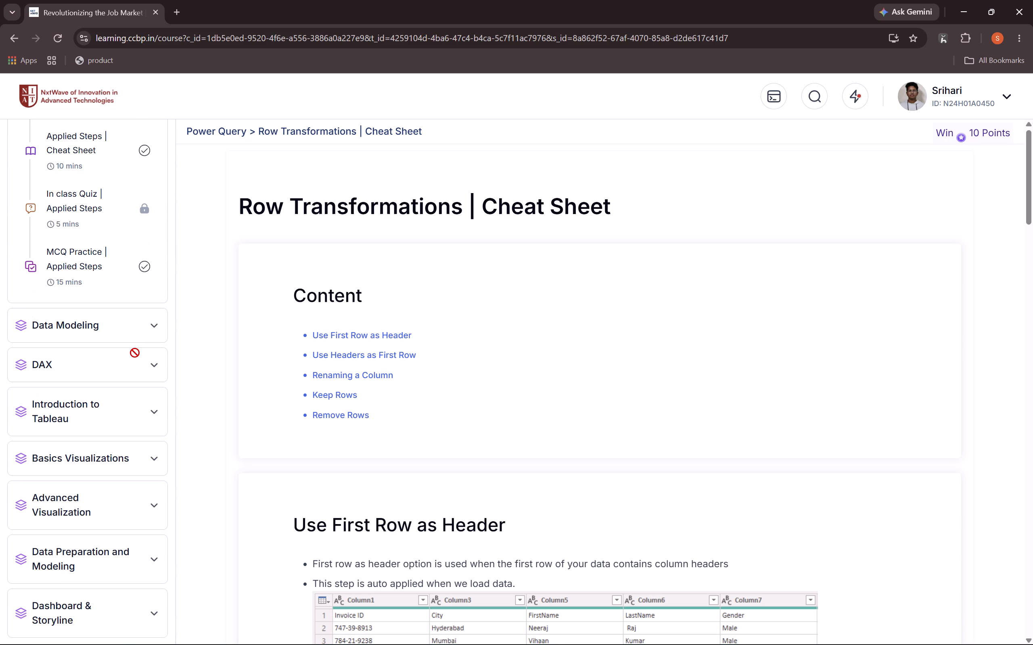
{"action": "scroll", "coordinate": [84, 374], "scroll_direction": "up", "scroll_amount": 1}
{"action": "left_click", "coordinate": [84, 374]}
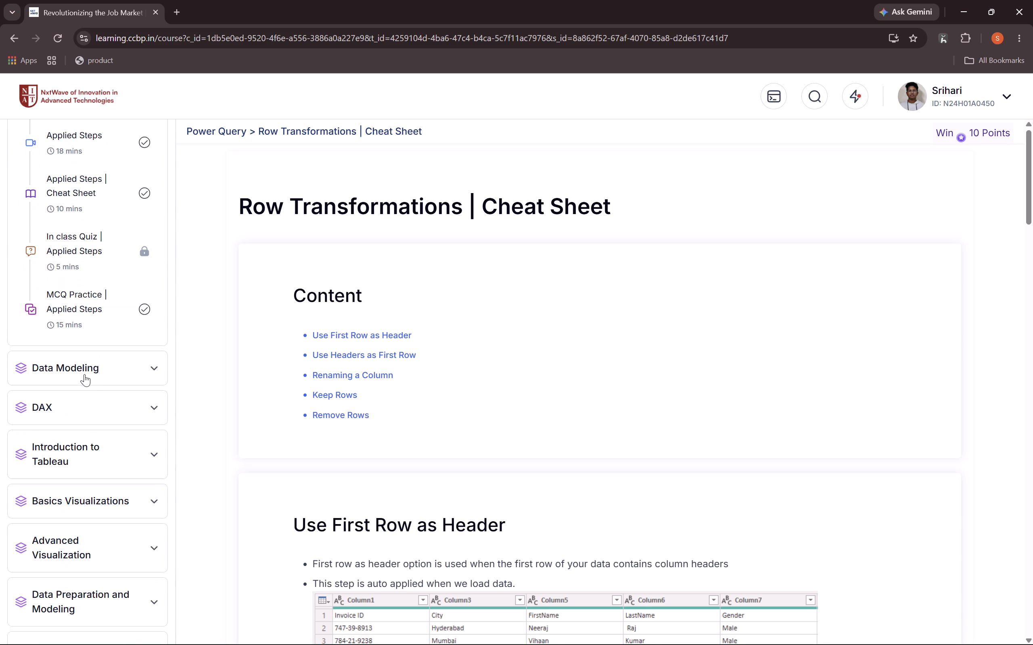
{"action": "scroll", "coordinate": [84, 374], "scroll_direction": "up", "scroll_amount": 4}
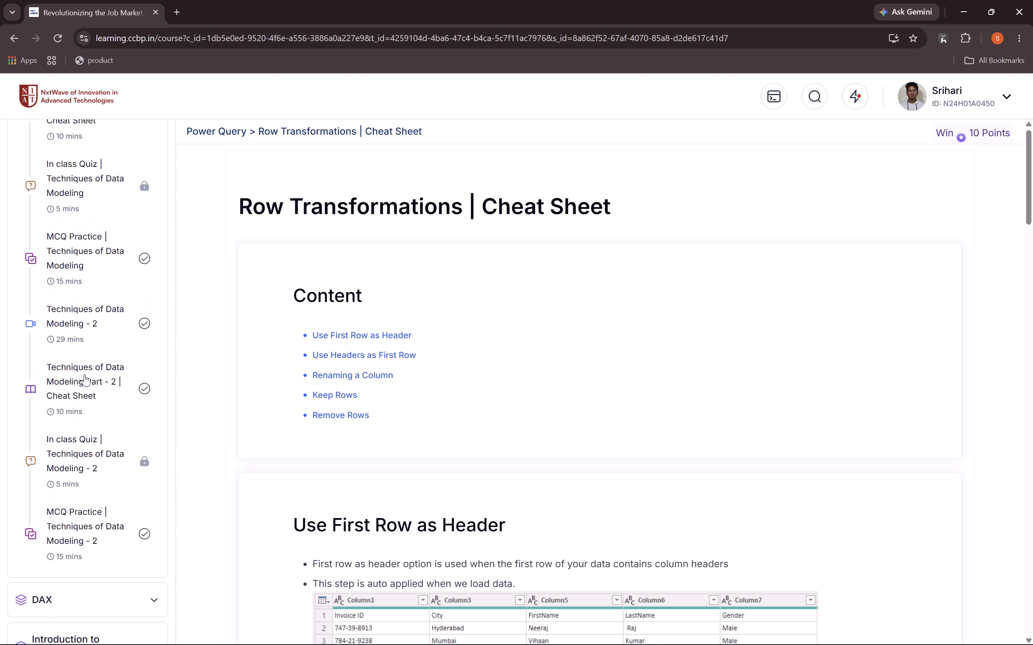
{"action": "scroll", "coordinate": [84, 374], "scroll_direction": "up", "scroll_amount": 1}
{"action": "scroll", "coordinate": [84, 374], "scroll_direction": "down", "scroll_amount": 2}
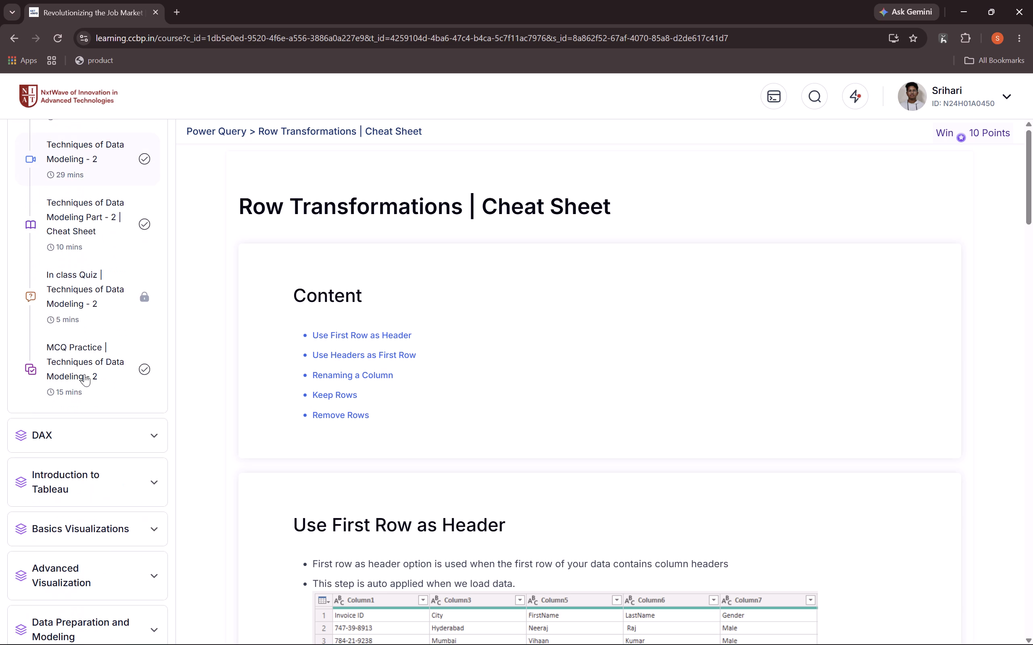
Expand the DAX topic in the course outline and look through its full lesson list.
{"action": "left_click", "coordinate": [84, 365]}
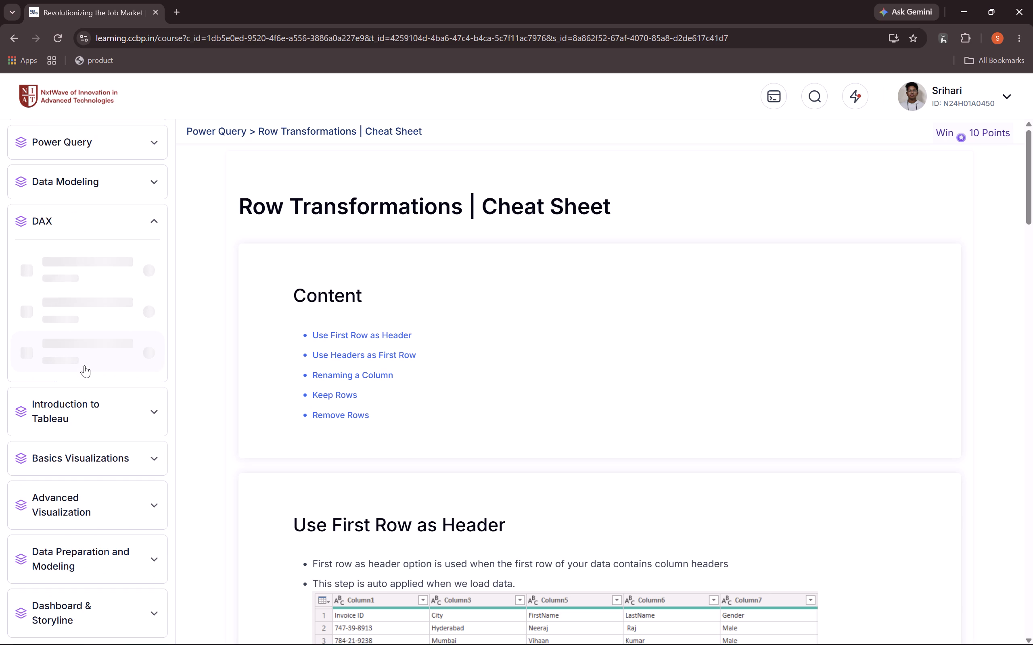
{"action": "scroll", "coordinate": [84, 365], "scroll_direction": "up", "scroll_amount": 5}
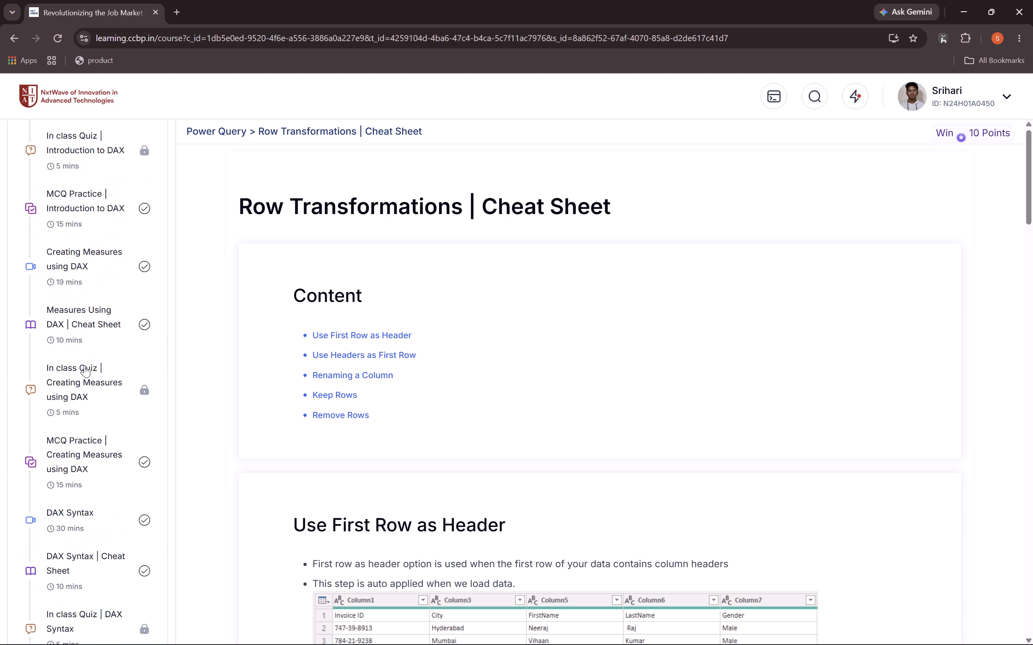
{"action": "scroll", "coordinate": [84, 365], "scroll_direction": "up", "scroll_amount": 3}
{"action": "scroll", "coordinate": [84, 365], "scroll_direction": "right", "scroll_amount": 1}
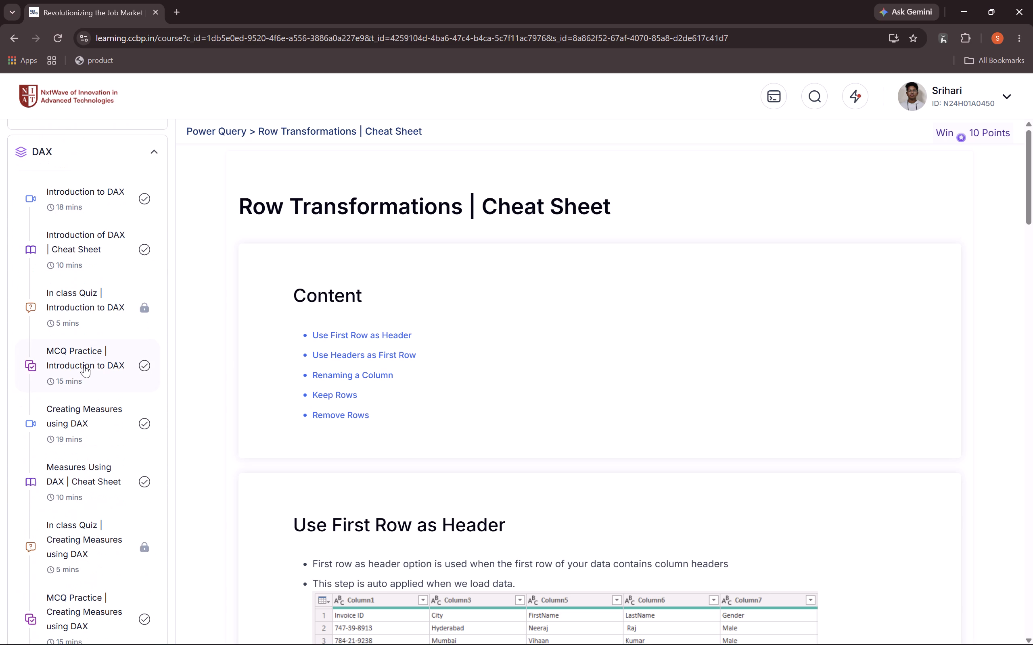
{"action": "scroll", "coordinate": [84, 365], "scroll_direction": "down", "scroll_amount": 4}
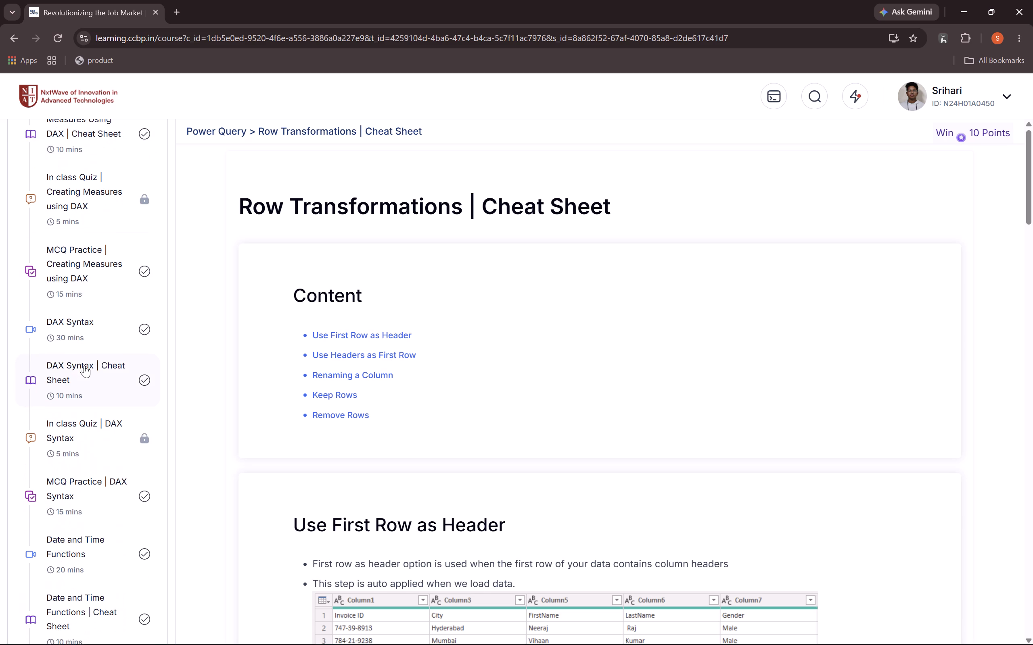
{"action": "scroll", "coordinate": [84, 365], "scroll_direction": "down", "scroll_amount": 5}
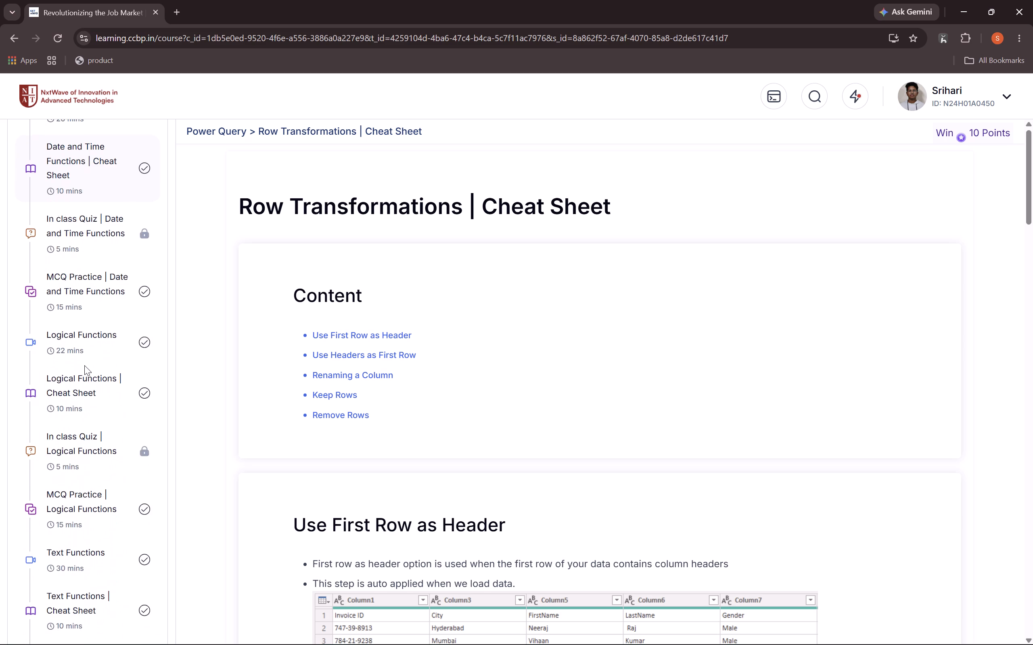
{"action": "scroll", "coordinate": [84, 365], "scroll_direction": "down", "scroll_amount": 3}
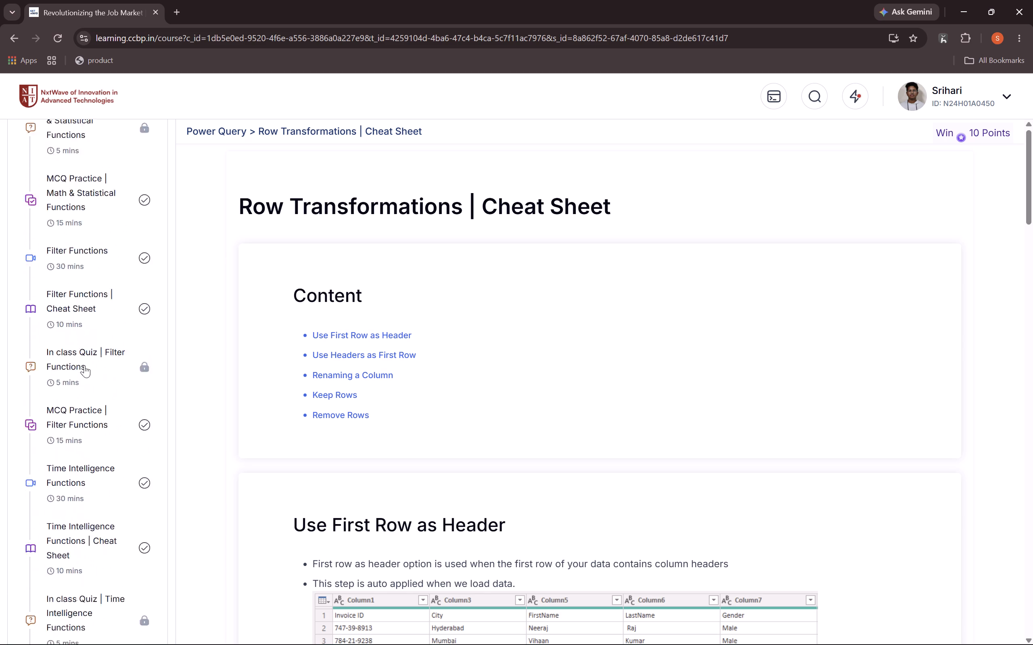
{"action": "scroll", "coordinate": [84, 365], "scroll_direction": "down", "scroll_amount": 2}
Expand the Introduction to Tableau topic and look through its lessons.
{"action": "left_click", "coordinate": [138, 537]}
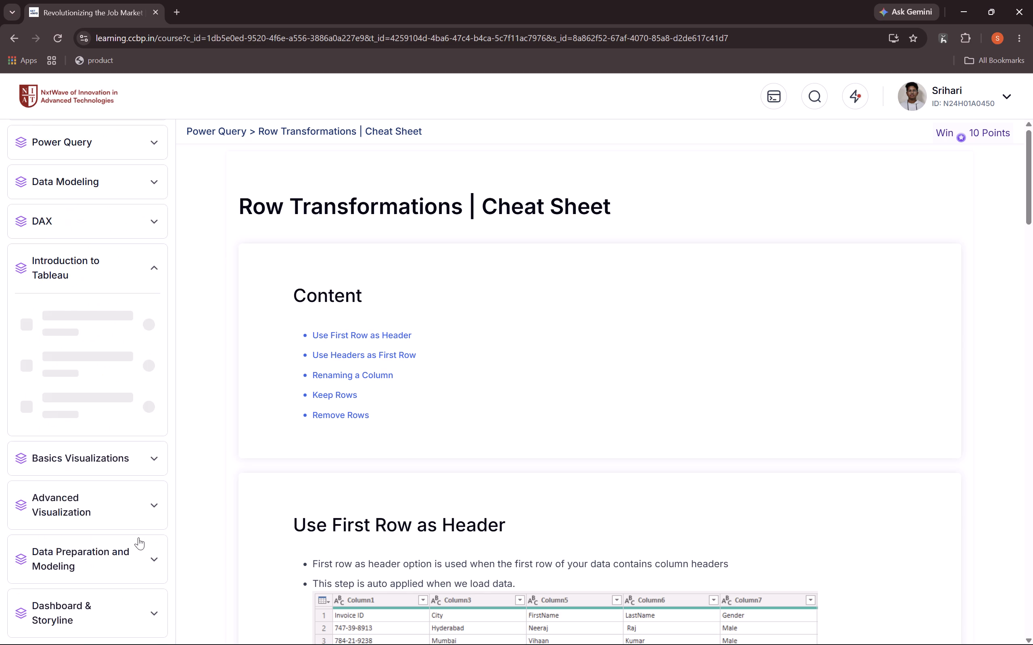
{"action": "scroll", "coordinate": [138, 537], "scroll_direction": "up", "scroll_amount": 3}
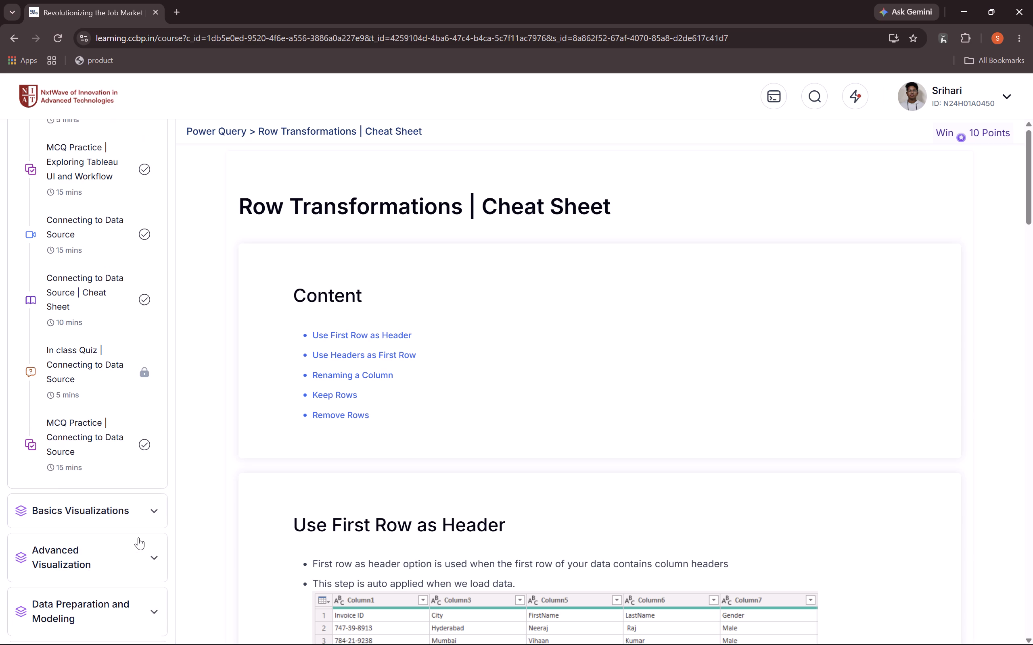
{"action": "scroll", "coordinate": [138, 537], "scroll_direction": "up", "scroll_amount": 7}
{"action": "scroll", "coordinate": [138, 537], "scroll_direction": "down", "scroll_amount": 1}
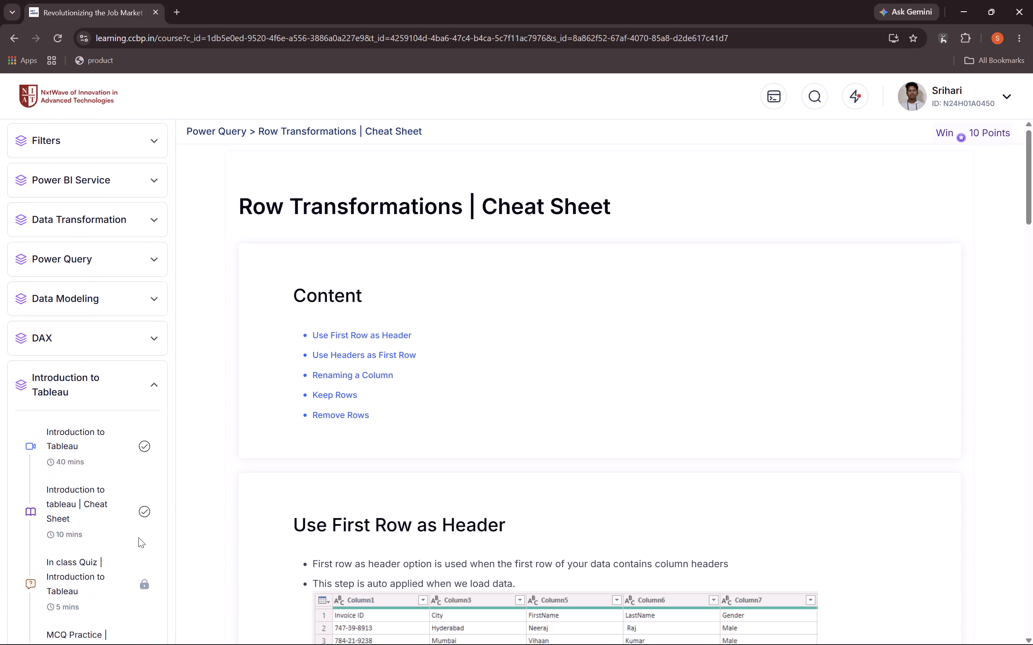
{"action": "scroll", "coordinate": [138, 537], "scroll_direction": "down", "scroll_amount": 1}
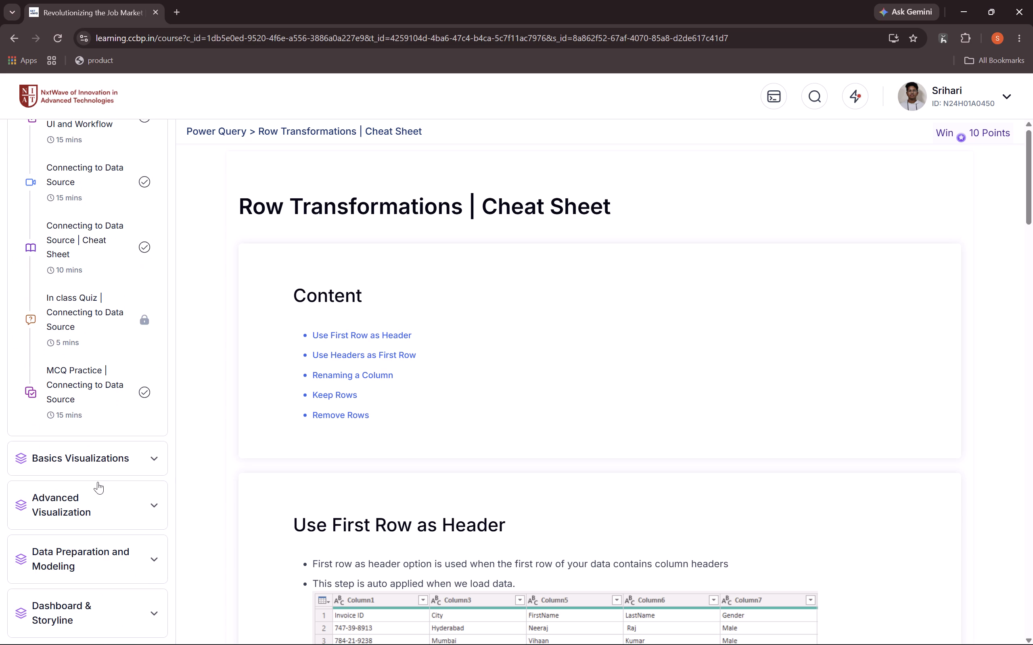
Expand the Basics Visualizations topic and look through its lessons.
{"action": "left_click", "coordinate": [102, 460]}
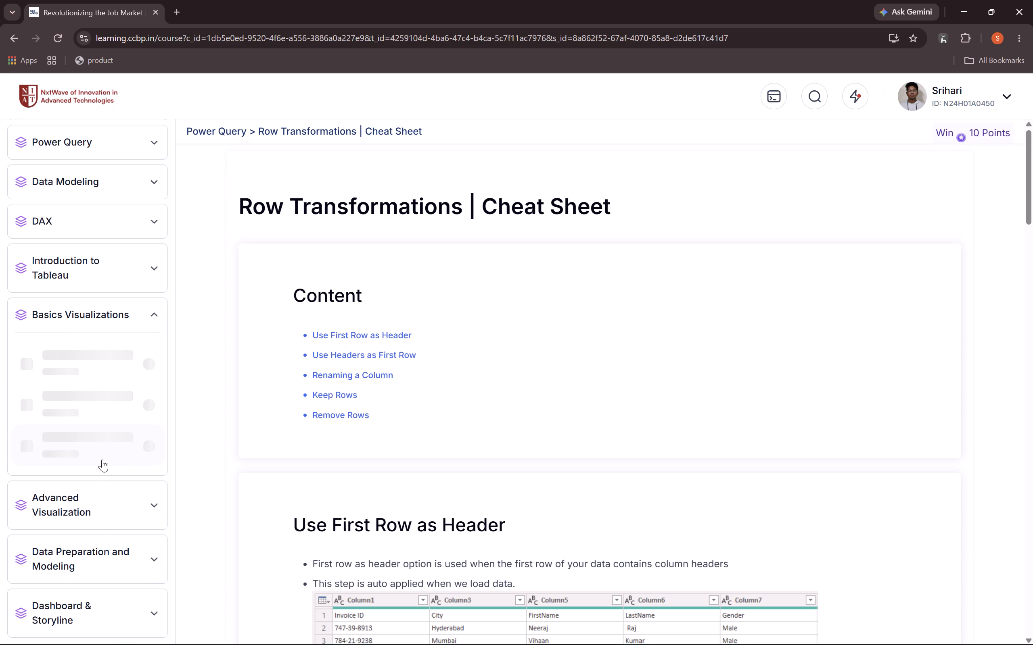
{"action": "scroll", "coordinate": [102, 460], "scroll_direction": "up", "scroll_amount": 6}
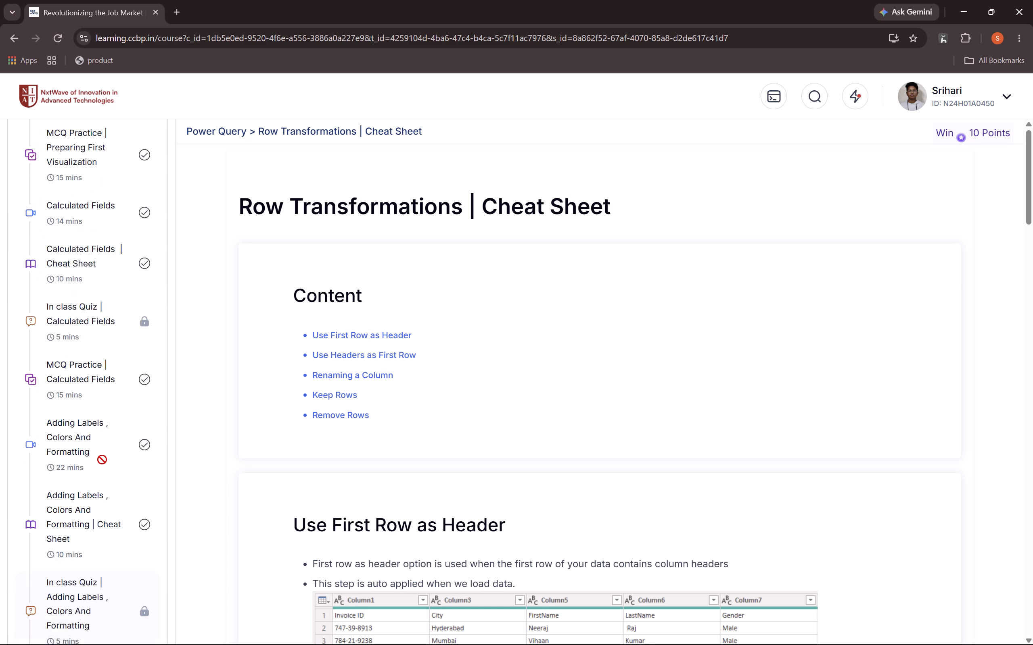
{"action": "scroll", "coordinate": [102, 460], "scroll_direction": "up", "scroll_amount": 3}
{"action": "scroll", "coordinate": [102, 460], "scroll_direction": "down", "scroll_amount": 2}
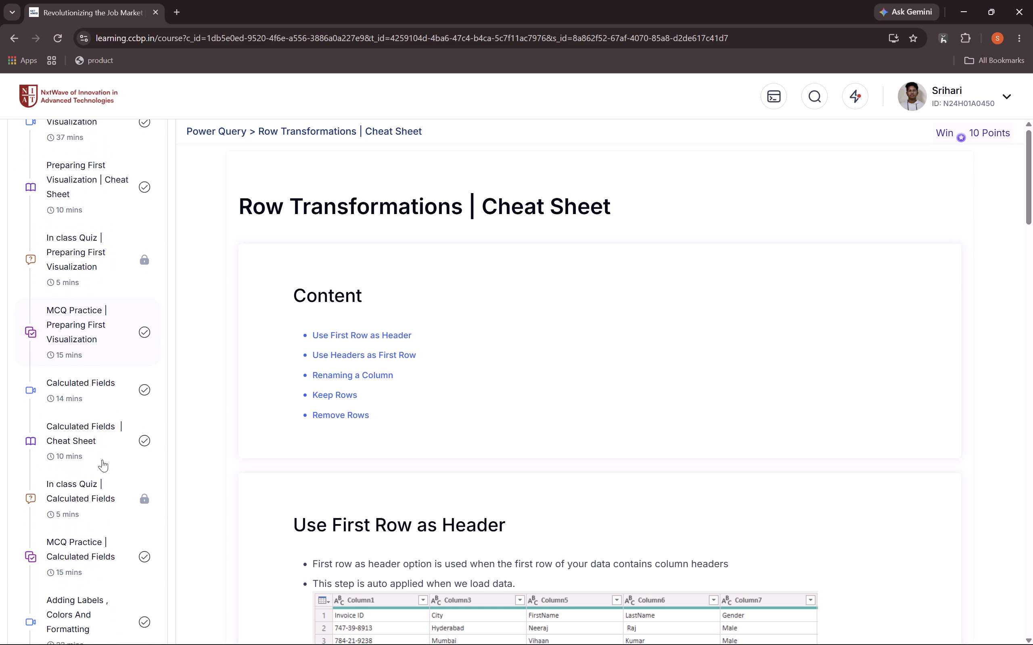
{"action": "scroll", "coordinate": [102, 460], "scroll_direction": "down", "scroll_amount": 7}
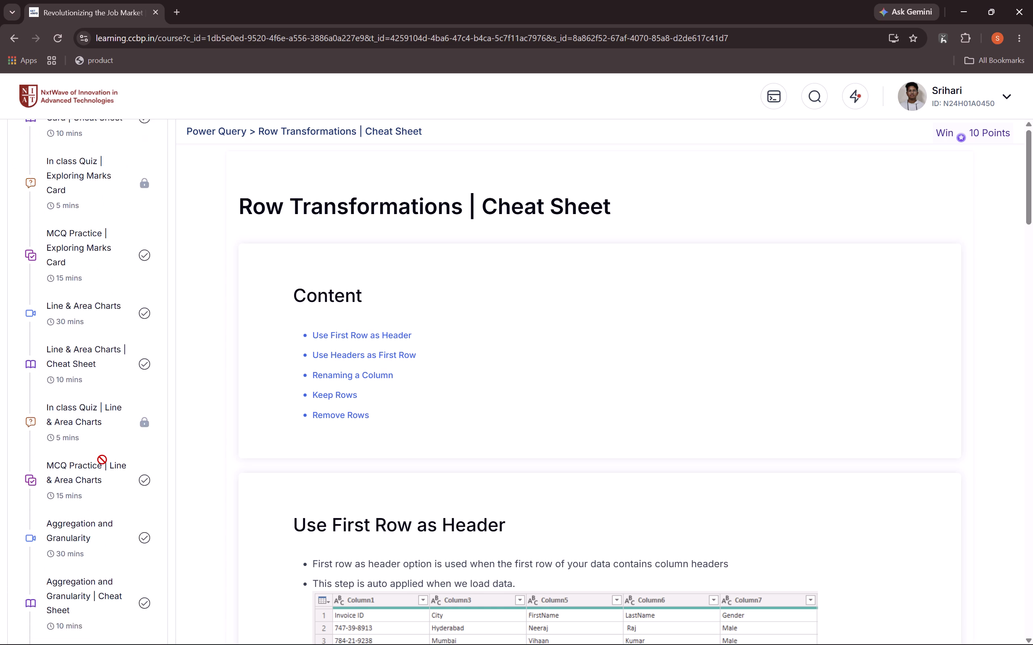
{"action": "scroll", "coordinate": [102, 460], "scroll_direction": "down", "scroll_amount": 1}
Expand the Advanced Visualization topic that follows Basics Visualizations and look through its lessons.
{"action": "left_click", "coordinate": [122, 506]}
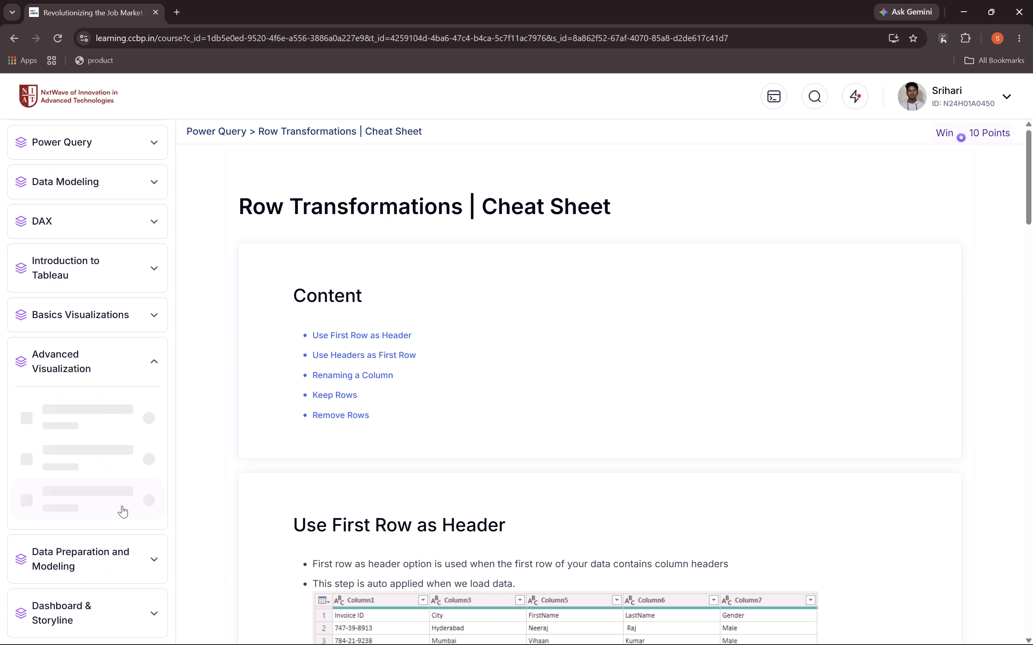
{"action": "scroll", "coordinate": [122, 506], "scroll_direction": "up", "scroll_amount": 4}
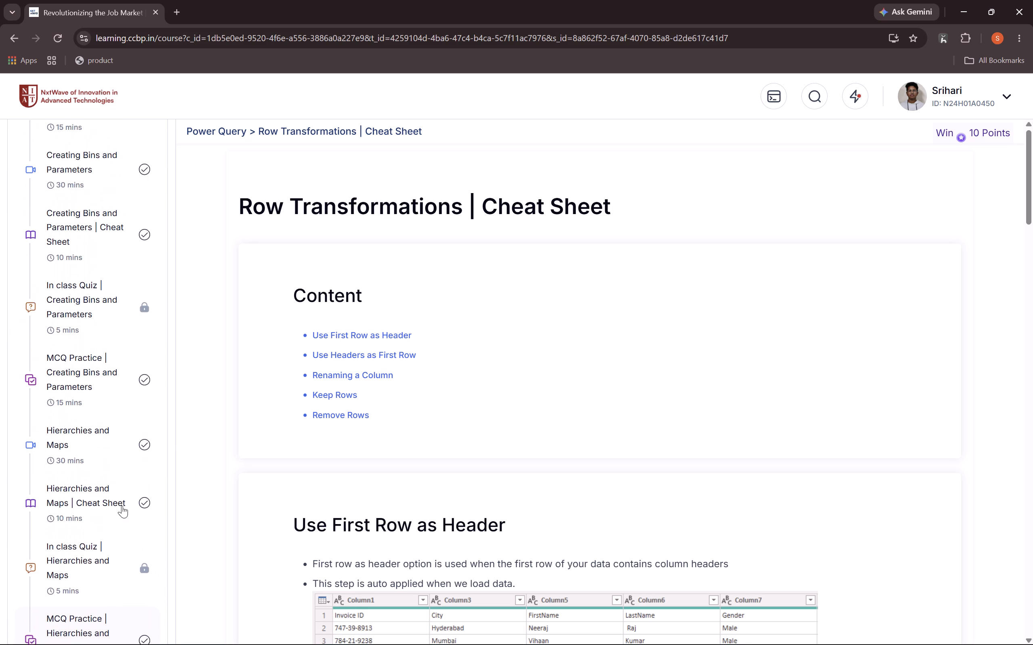
{"action": "scroll", "coordinate": [122, 506], "scroll_direction": "up", "scroll_amount": 6}
{"action": "scroll", "coordinate": [122, 506], "scroll_direction": "down", "scroll_amount": 8}
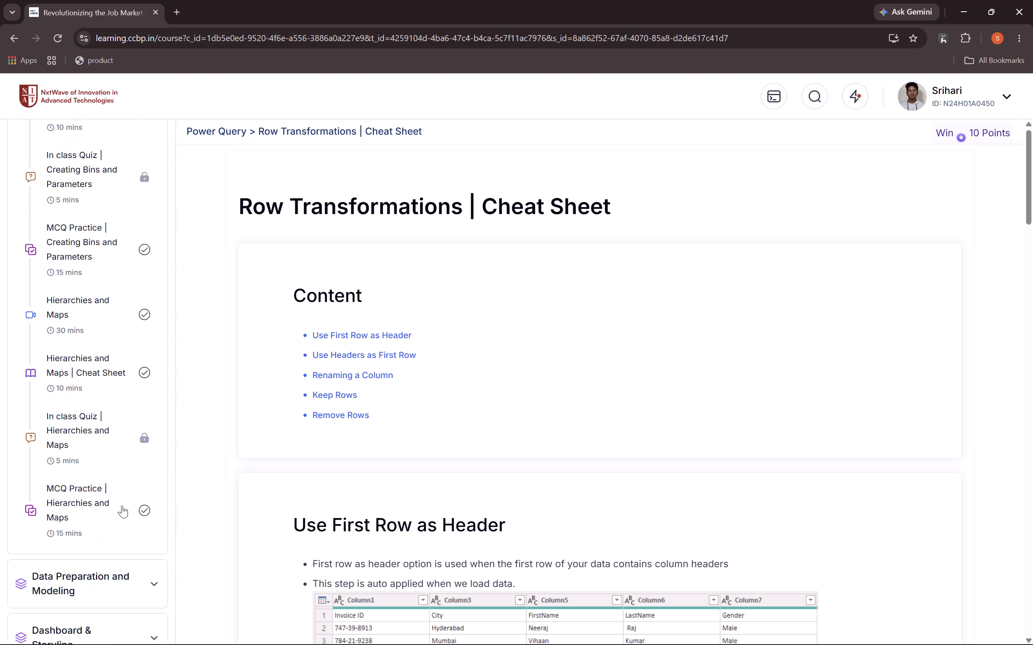
Check the lessons in the Data Preparation and Modeling topic, then those in Dashboard & Storyline.
{"action": "left_click", "coordinate": [109, 556]}
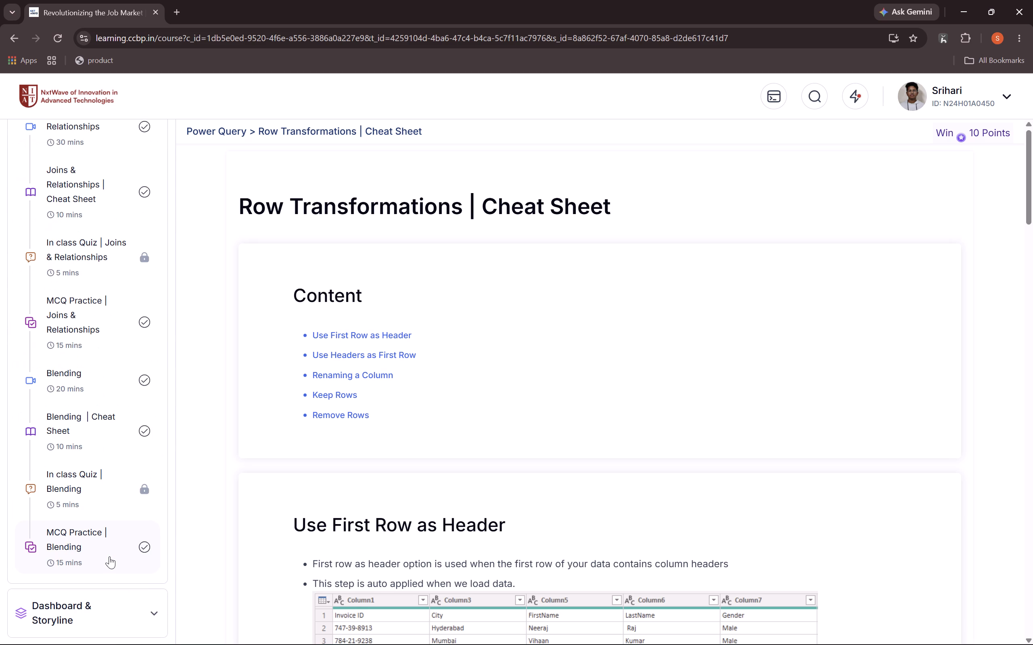
{"action": "scroll", "coordinate": [109, 556], "scroll_direction": "up", "scroll_amount": 7}
{"action": "scroll", "coordinate": [109, 556], "scroll_direction": "right", "scroll_amount": 1}
{"action": "left_click", "coordinate": [114, 599]}
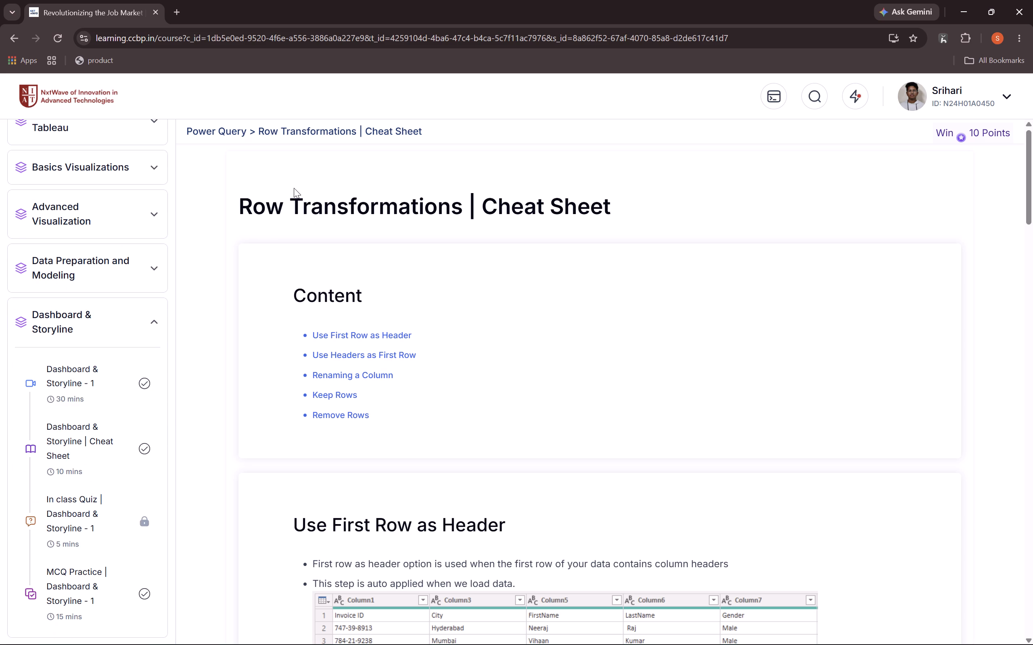
Search the learning portal for "combining queries".
{"action": "key", "text": "ctrl+k"}
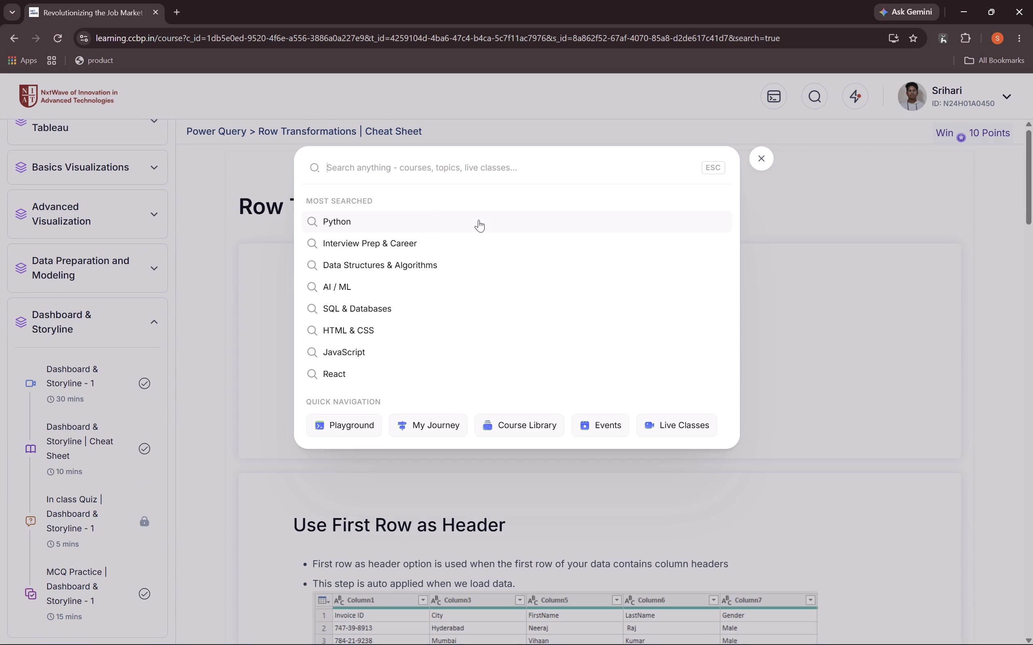
{"action": "type", "text": "combining"}
{"action": "key", "text": "space"}
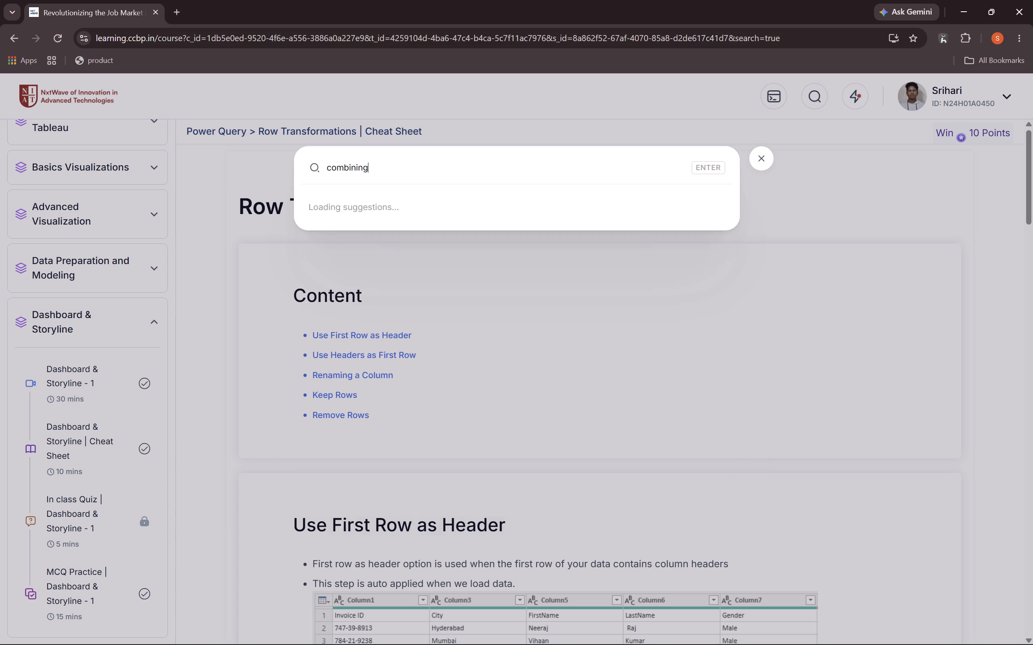
{"action": "type", "text": "queries"}
{"action": "key", "text": "Return"}
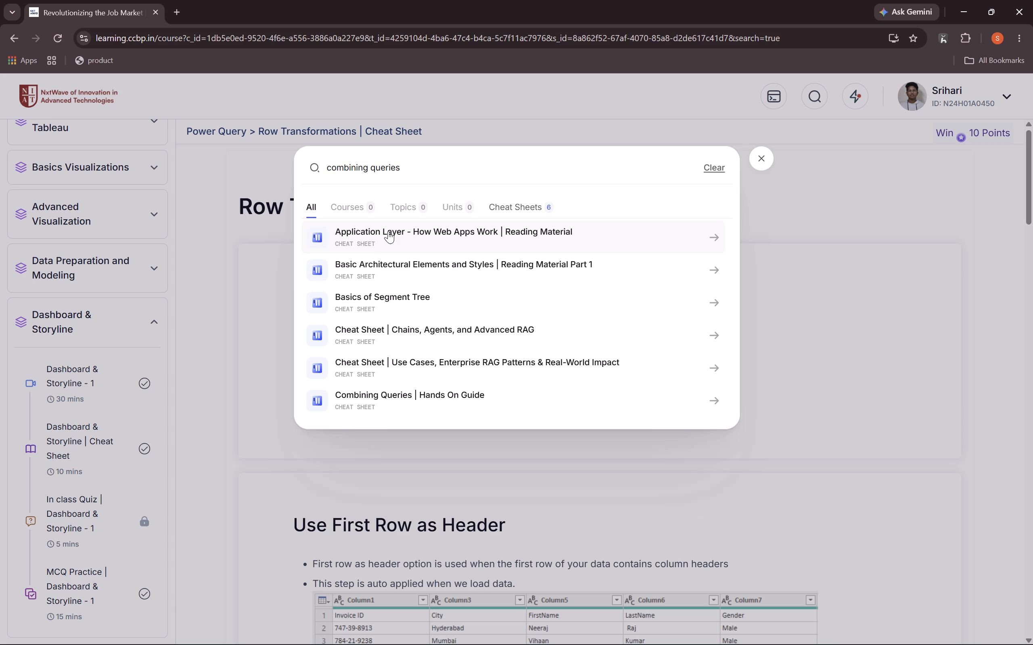
Open the "Application Layer - How Web Apps Work | Reading Material" search result and look through the Computer Networks lesson list.
{"action": "left_click", "coordinate": [416, 237]}
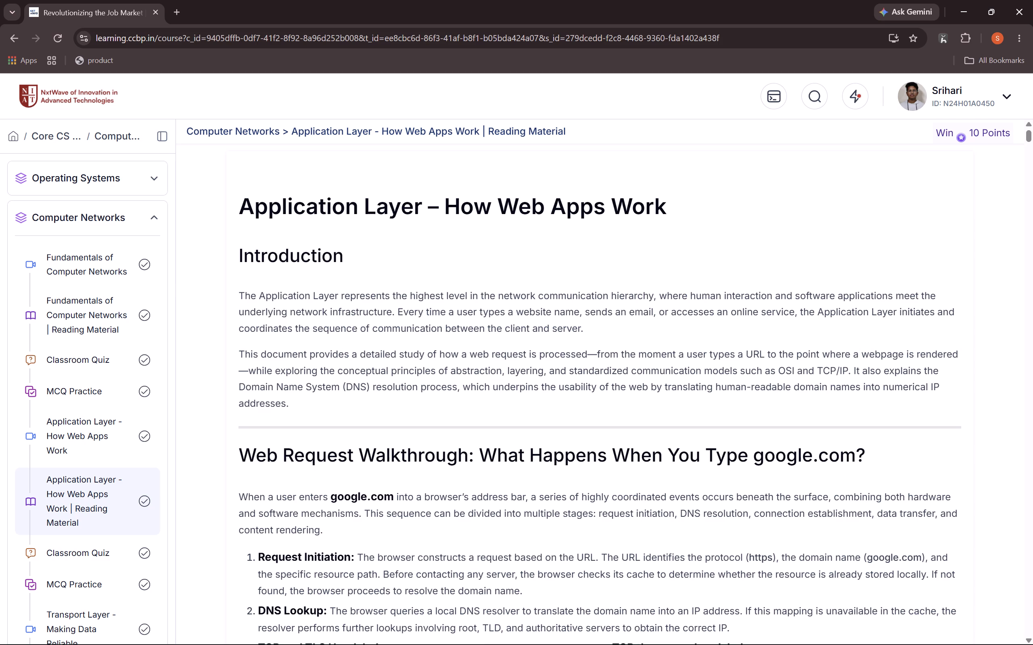
{"action": "scroll", "coordinate": [71, 404], "scroll_direction": "down", "scroll_amount": 8}
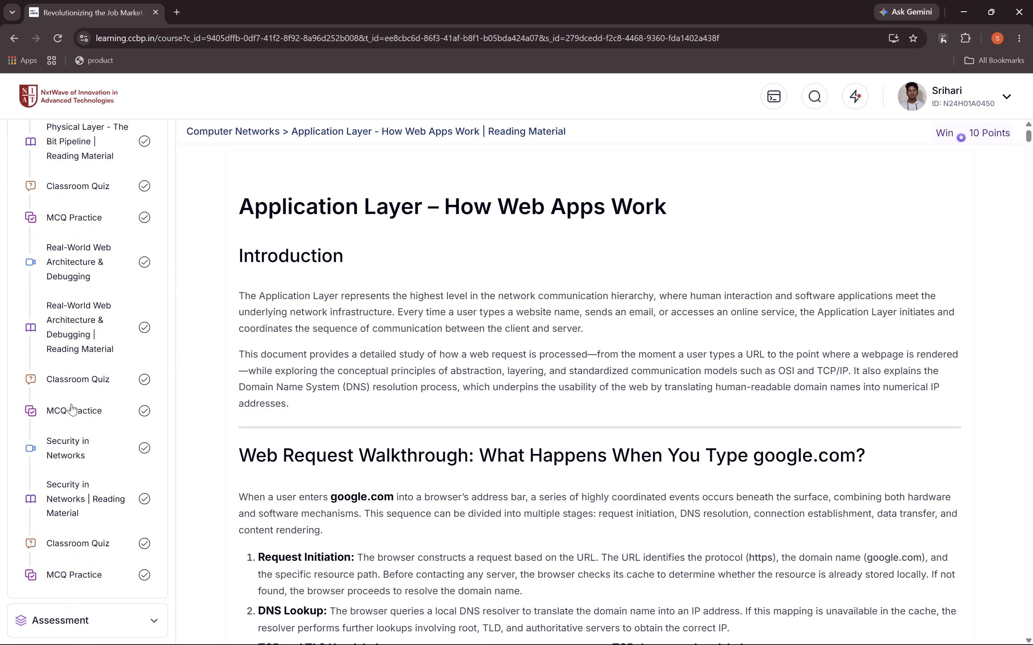
{"action": "scroll", "coordinate": [71, 404], "scroll_direction": "right", "scroll_amount": 5}
{"action": "scroll", "coordinate": [211, 443], "scroll_direction": "up", "scroll_amount": 6}
{"action": "scroll", "coordinate": [102, 291], "scroll_direction": "up", "scroll_amount": 11}
{"action": "scroll", "coordinate": [107, 164], "scroll_direction": "up", "scroll_amount": 3}
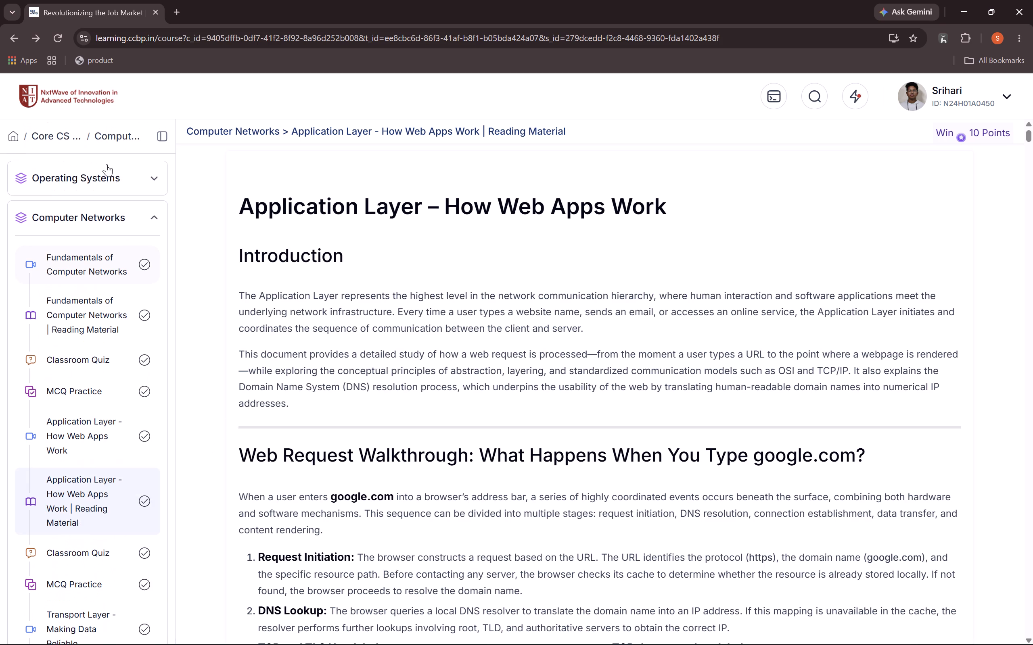
Return to the learning portal's home page.
{"action": "left_click", "coordinate": [69, 108]}
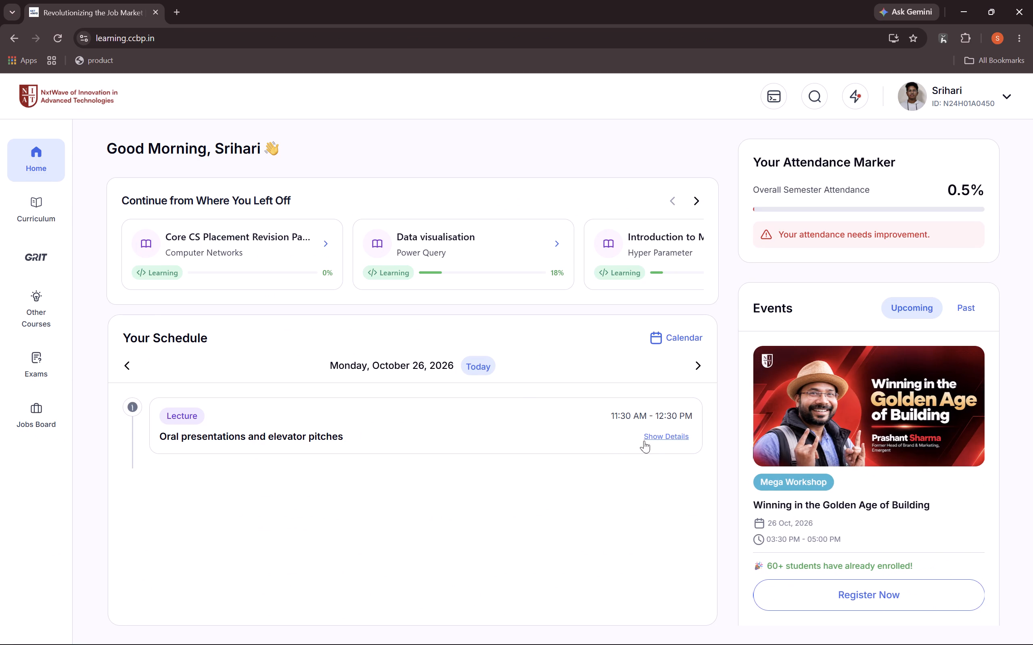
Show the details of the scheduled "Oral presentations and elevator pitches" lecture.
{"action": "left_click", "coordinate": [655, 439]}
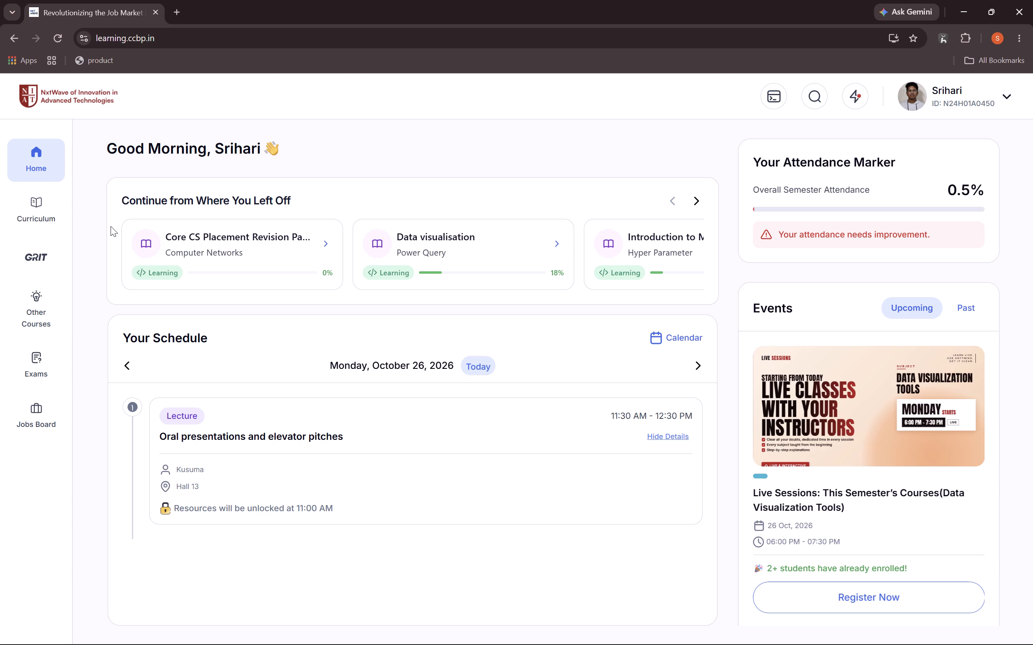
Repeat the "combining queries" search, limit it to cheat sheets, and try the "Combining Queries | Hands On Guide" result before returning home.
{"action": "key", "text": "ctrl+k"}
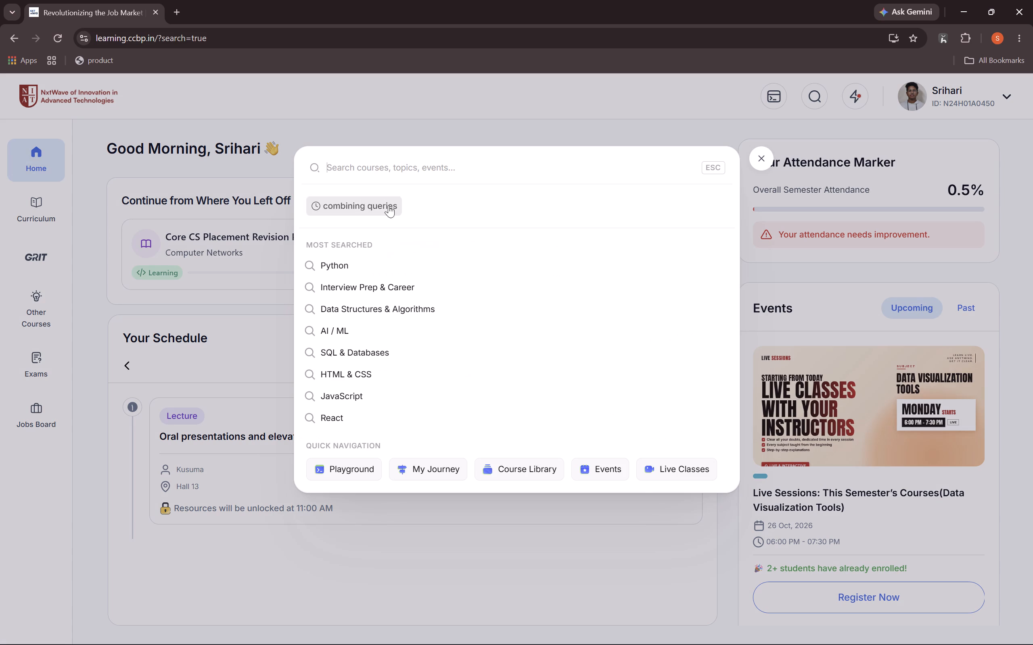
{"action": "left_click", "coordinate": [411, 171]}
{"action": "left_click", "coordinate": [389, 208]}
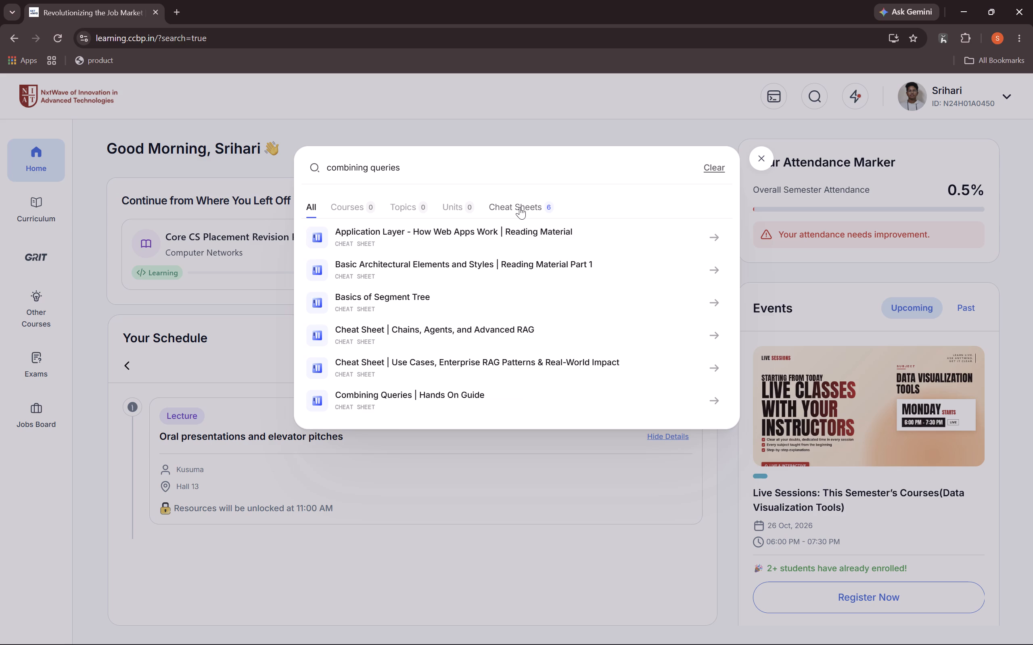
{"action": "left_click", "coordinate": [520, 207]}
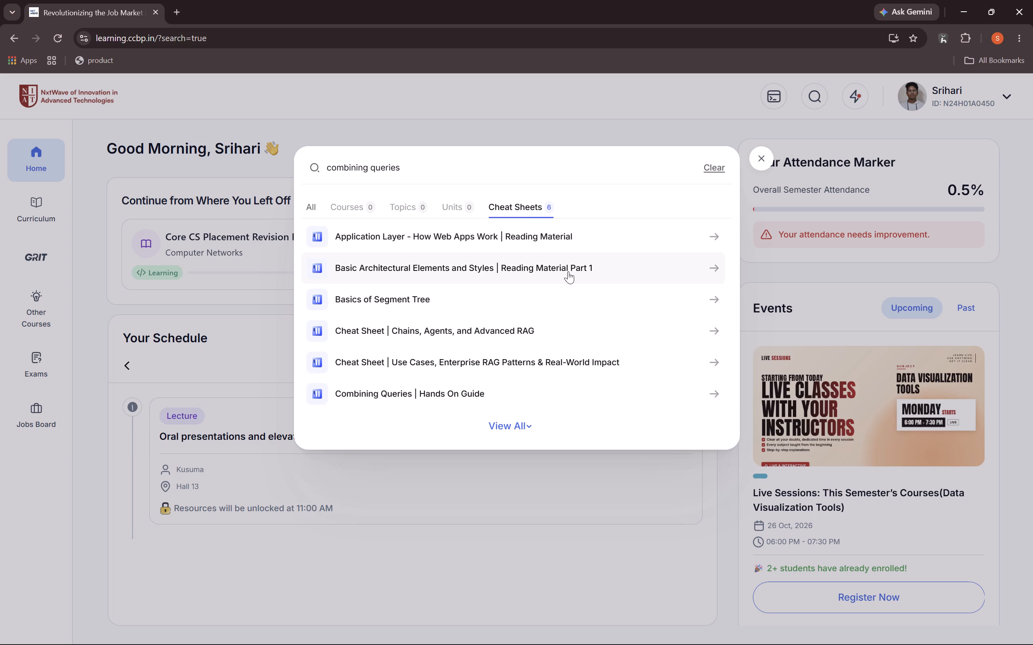
{"action": "left_click", "coordinate": [504, 401]}
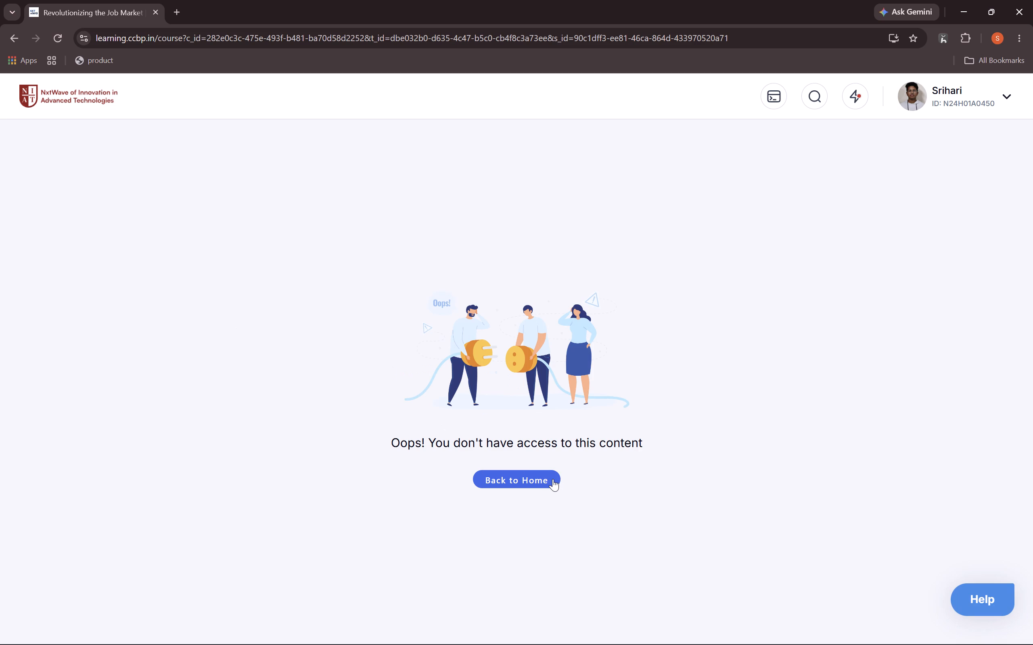
{"action": "left_click", "coordinate": [553, 479]}
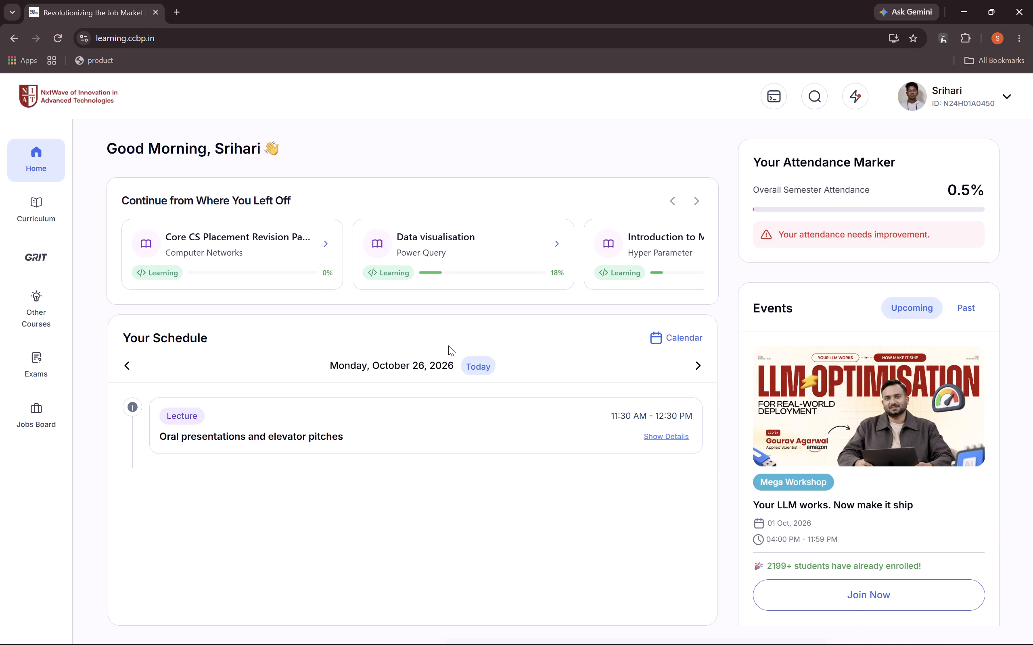
Look through the Operating Systems lessons of the Core CS Placement Revision course, then return to the home page.
{"action": "left_click", "coordinate": [301, 239]}
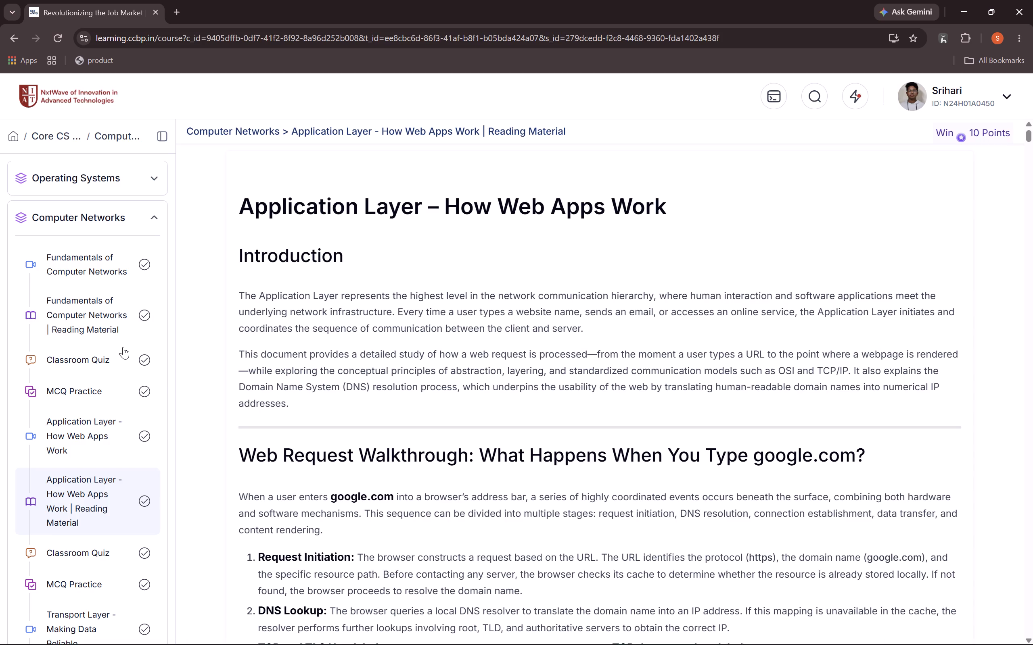
{"action": "scroll", "coordinate": [123, 347], "scroll_direction": "down", "scroll_amount": 6}
{"action": "scroll", "coordinate": [123, 347], "scroll_direction": "up", "scroll_amount": 11}
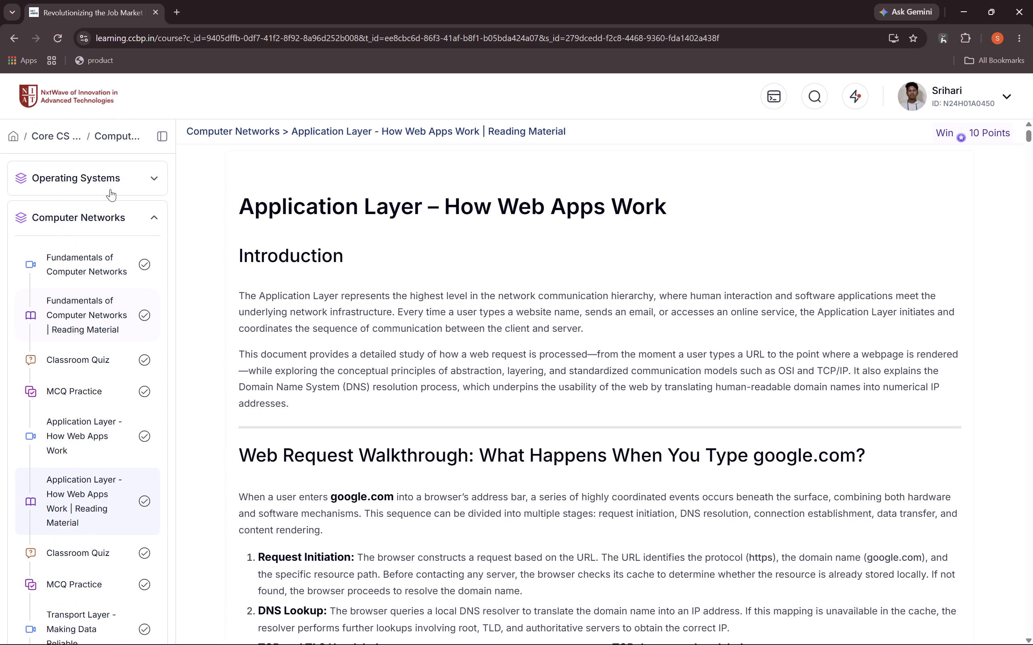
{"action": "left_click", "coordinate": [110, 189]}
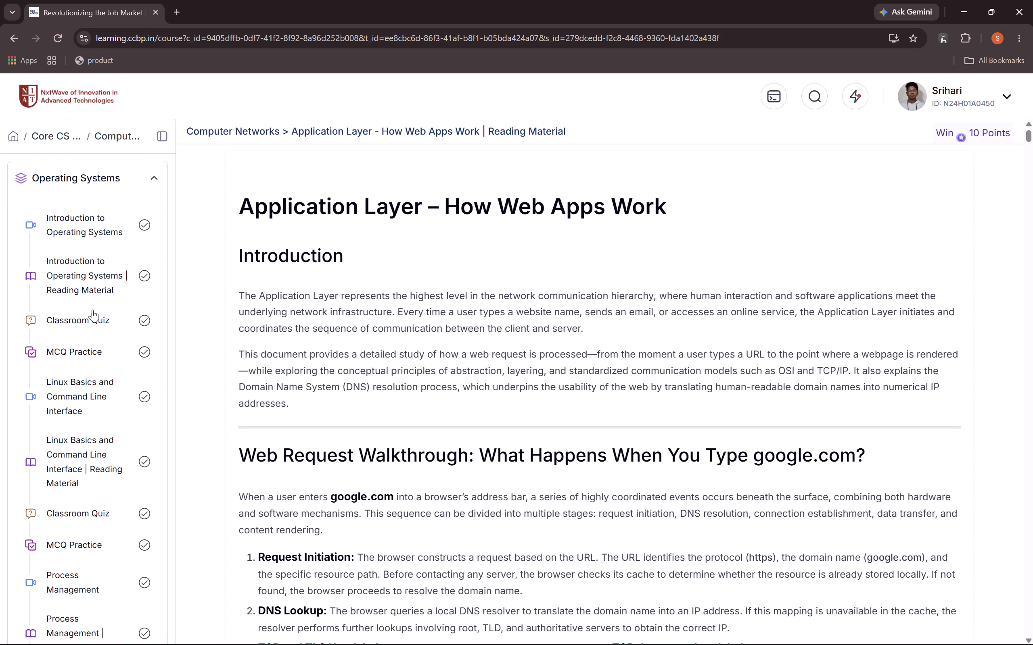
{"action": "scroll", "coordinate": [92, 310], "scroll_direction": "down", "scroll_amount": 16}
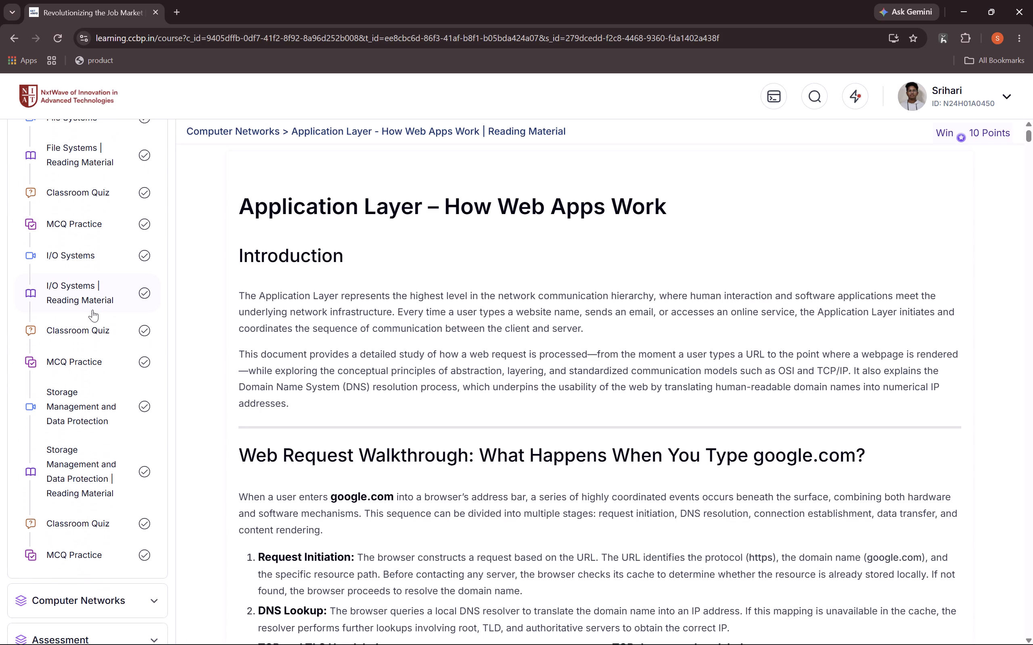
{"action": "scroll", "coordinate": [92, 310], "scroll_direction": "right", "scroll_amount": 12}
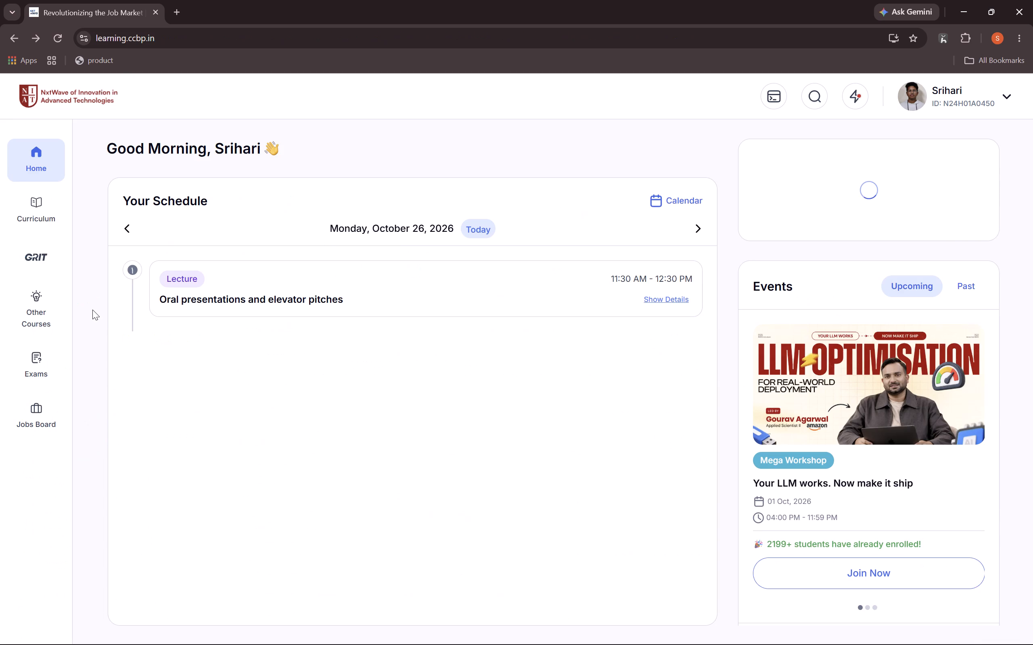
Open the Combining Queries video lesson in the Power Query topic of the Data visualisation course.
{"action": "scroll", "coordinate": [366, 248], "scroll_direction": "up", "scroll_amount": 3}
{"action": "left_click", "coordinate": [450, 259]}
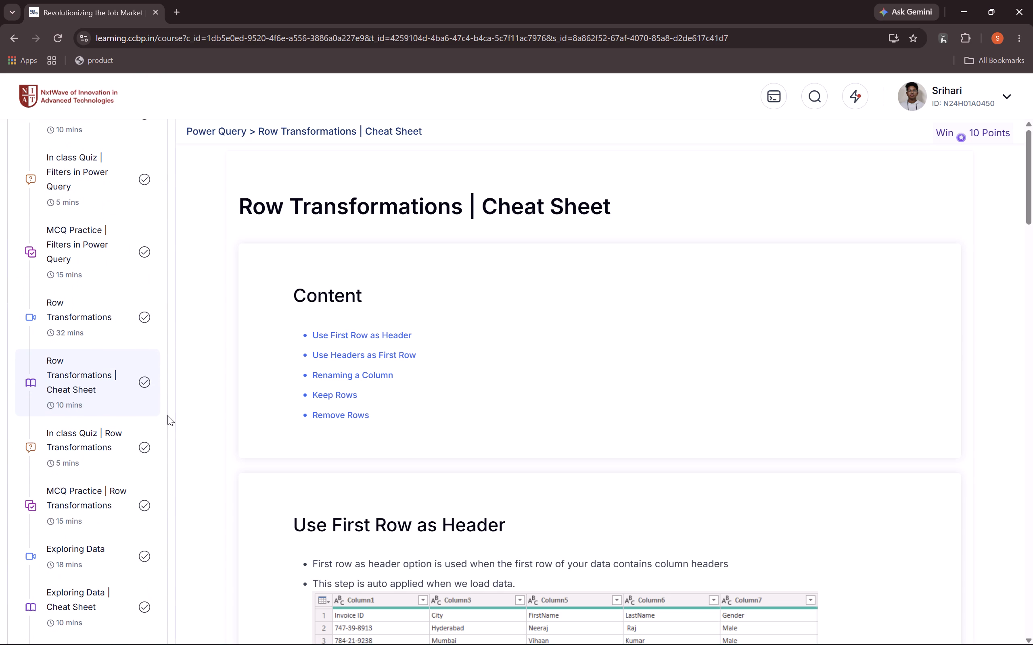
{"action": "scroll", "coordinate": [146, 440], "scroll_direction": "down", "scroll_amount": 13}
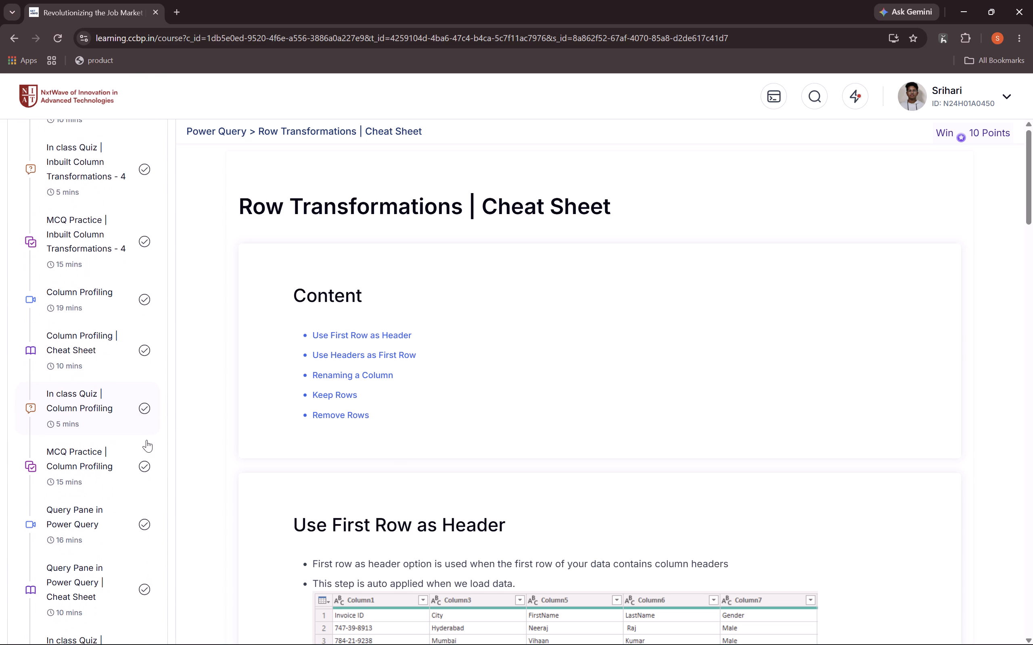
{"action": "scroll", "coordinate": [146, 440], "scroll_direction": "down", "scroll_amount": 7}
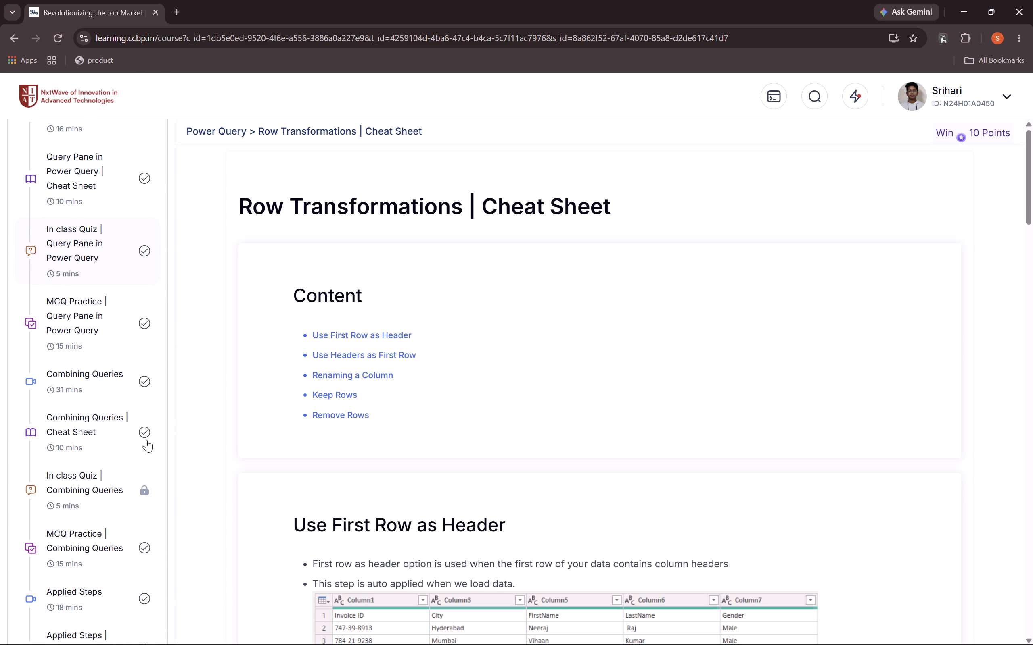
{"action": "left_click", "coordinate": [108, 418]}
{"action": "left_click", "coordinate": [105, 375]}
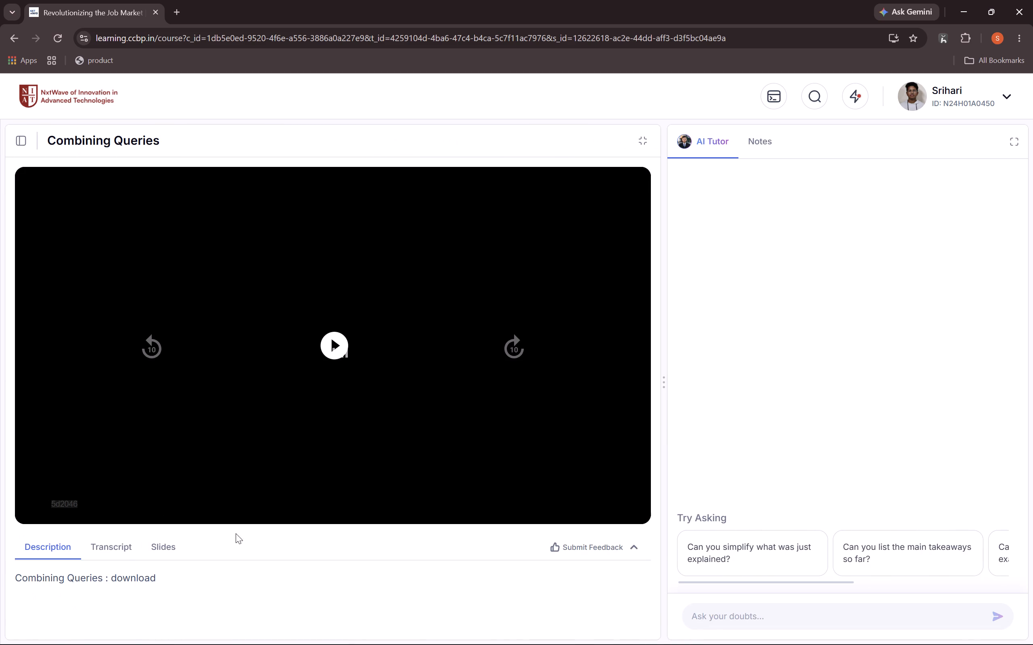
Download the Combining Queries dataset linked in the lesson's description.
{"action": "left_click", "coordinate": [130, 581]}
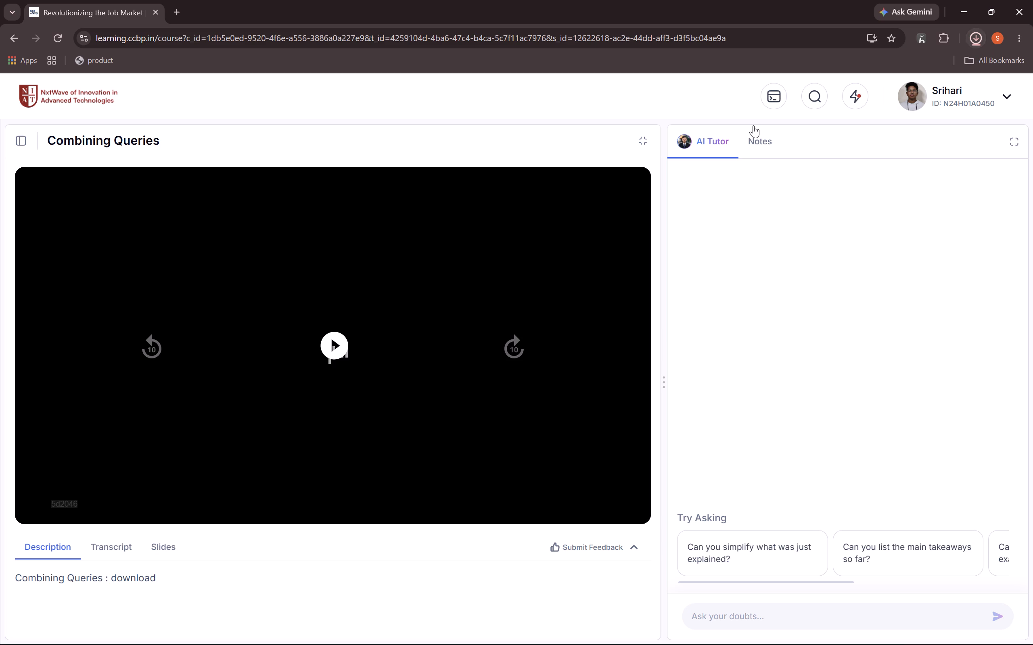
Launch Power BI Desktop and start a blank report.
{"action": "key", "text": "p"}
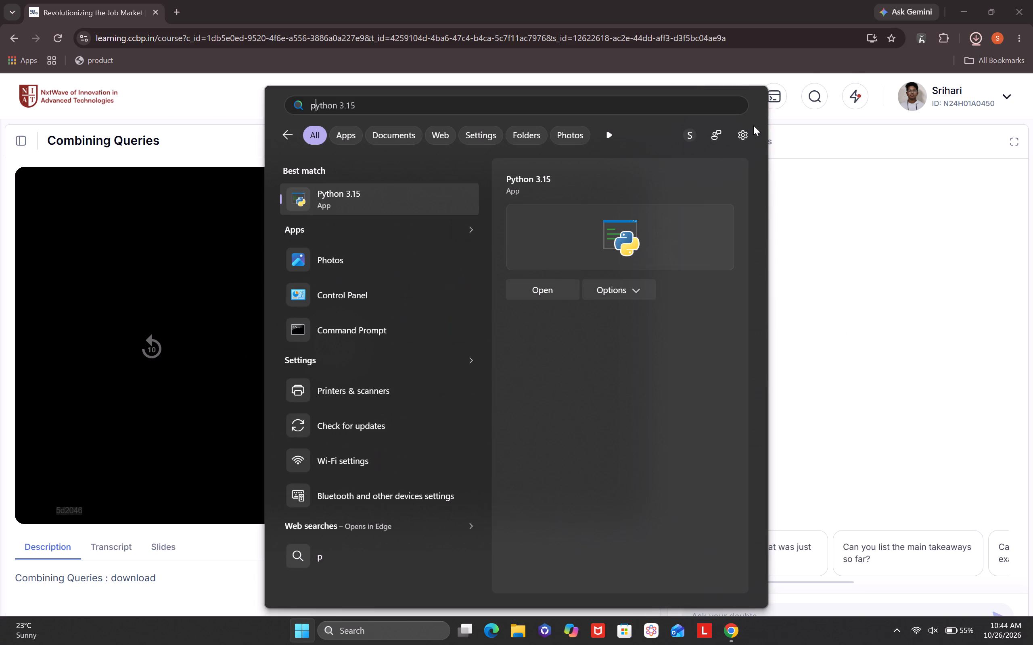
{"action": "type", "text": "ower"}
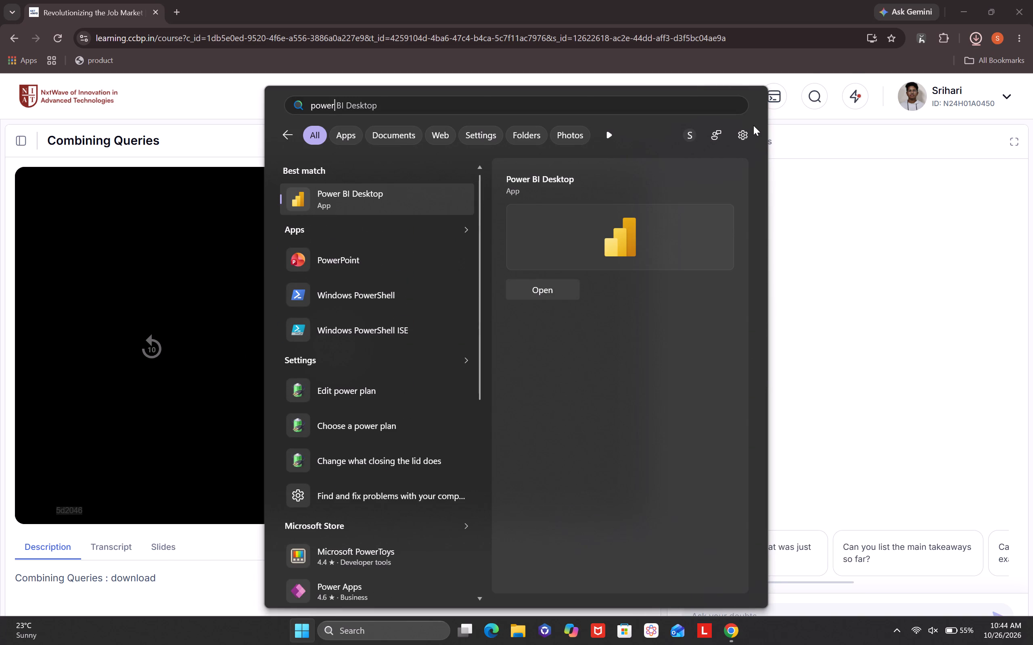
{"action": "key", "text": "Return"}
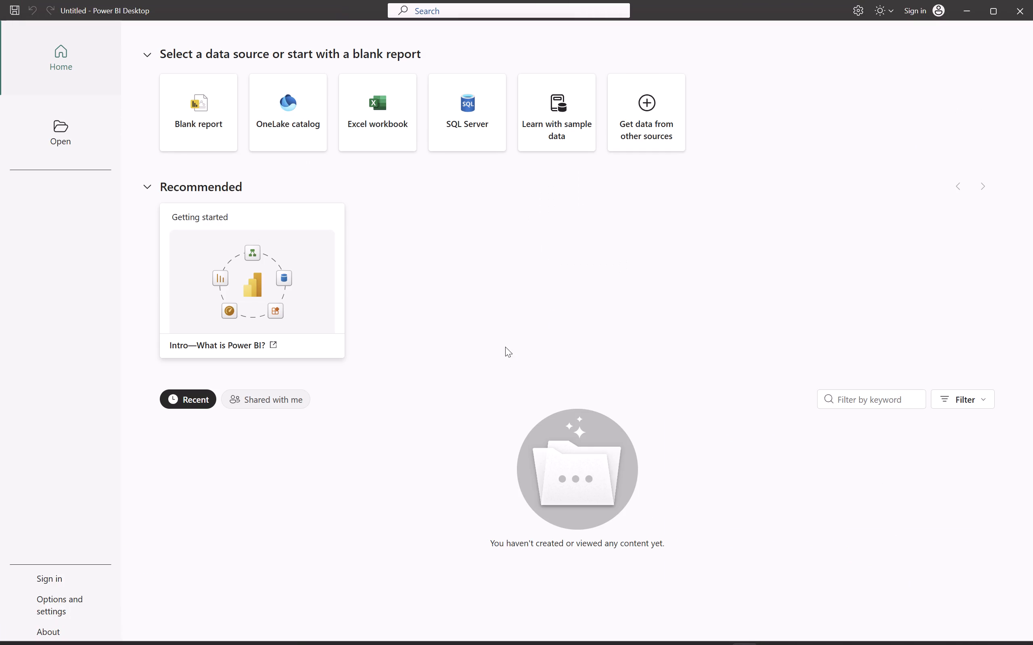
{"action": "left_click", "coordinate": [197, 100]}
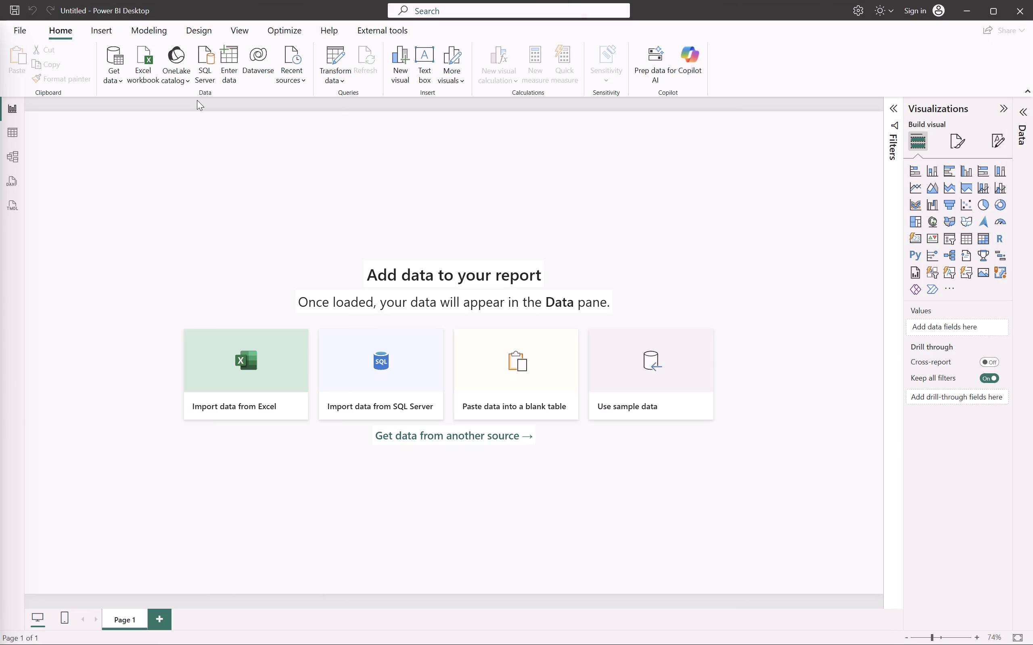
Import the Excel workbook Combining++Query_dataset from the Downloads folder, declining the new Get Data experience.
{"action": "left_click", "coordinate": [139, 58]}
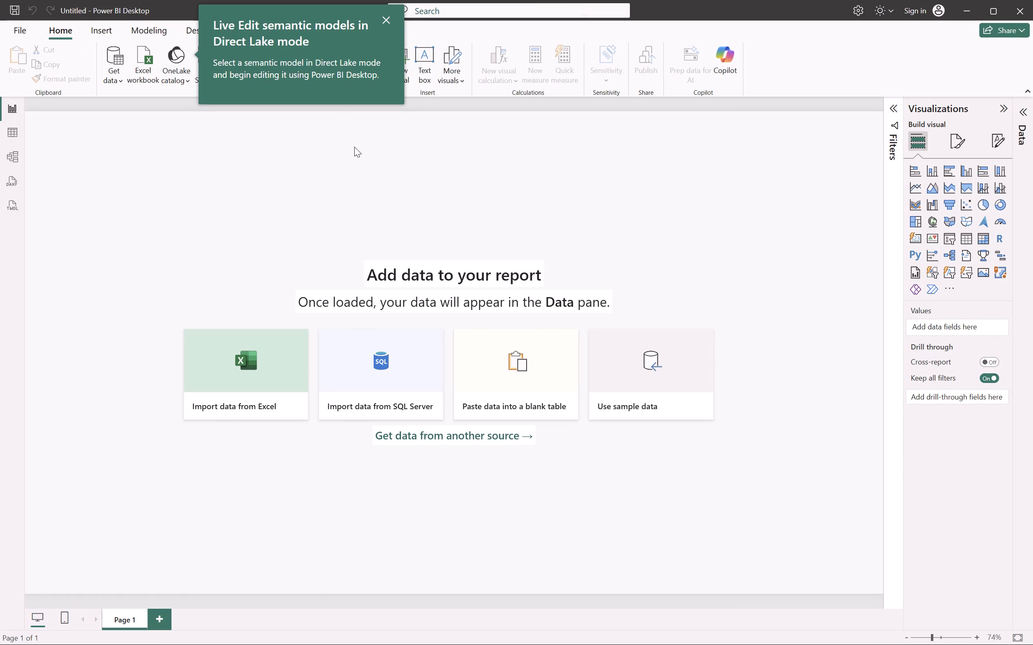
{"action": "left_click", "coordinate": [385, 18]}
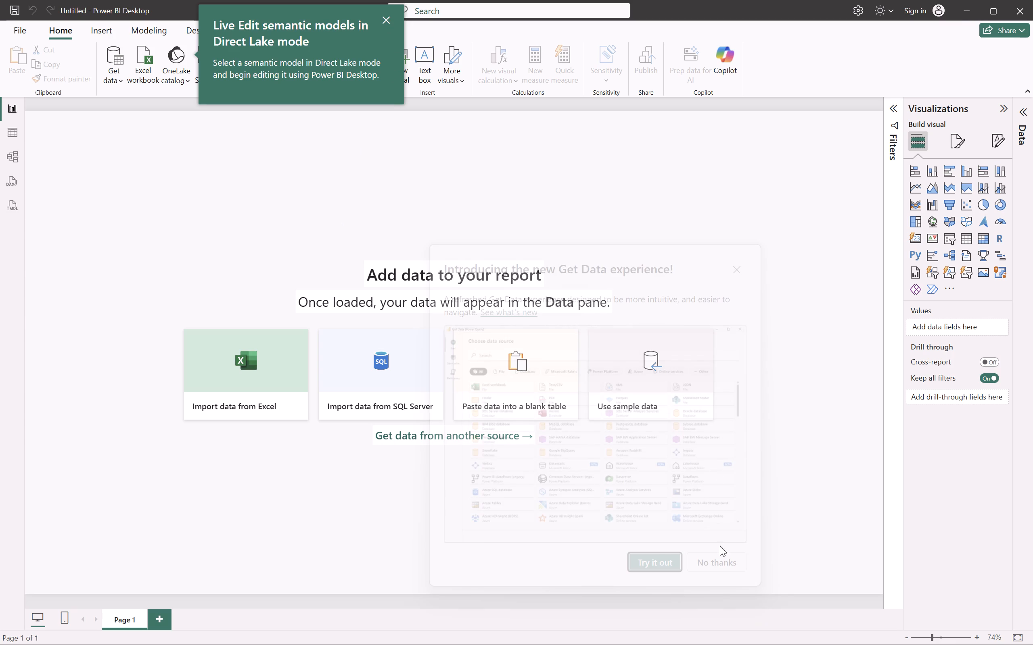
{"action": "left_click", "coordinate": [730, 563]}
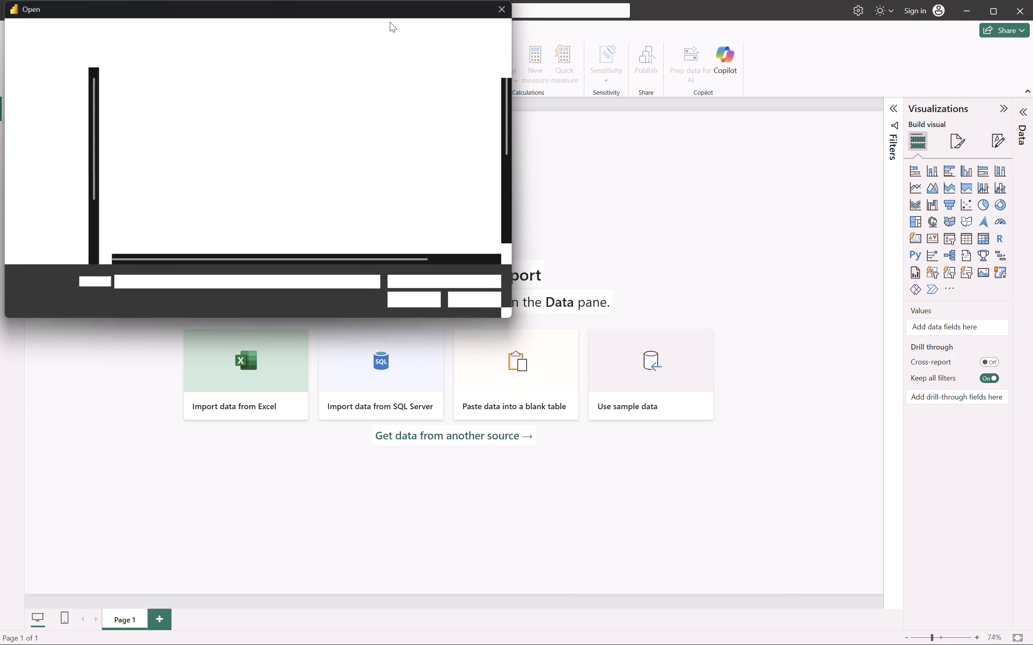
{"action": "left_click", "coordinate": [43, 187]}
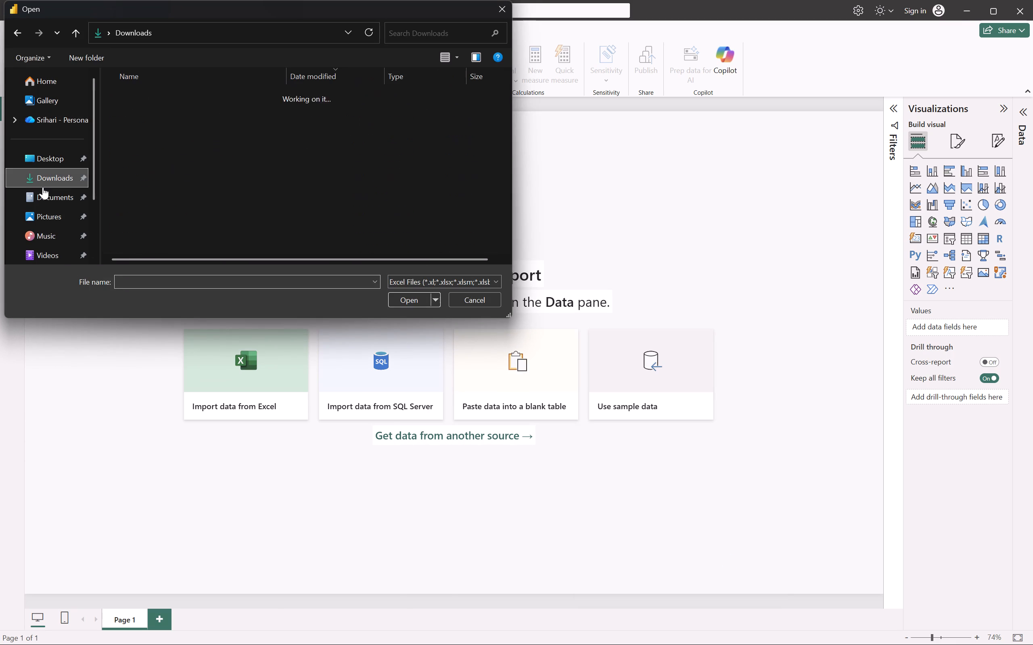
{"action": "left_click", "coordinate": [164, 111]}
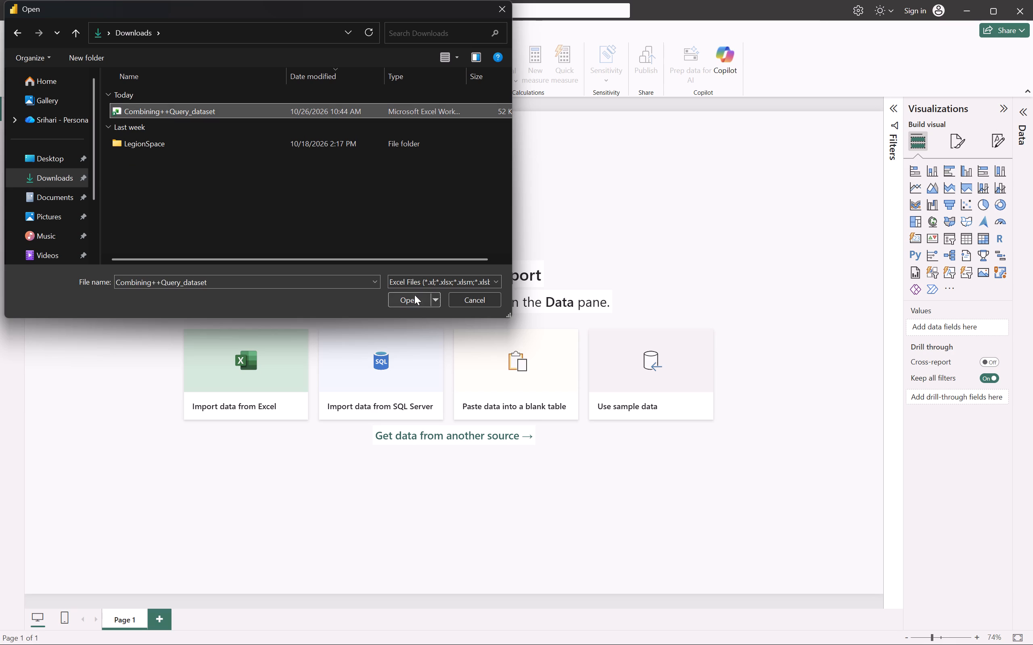
{"action": "left_click", "coordinate": [414, 295]}
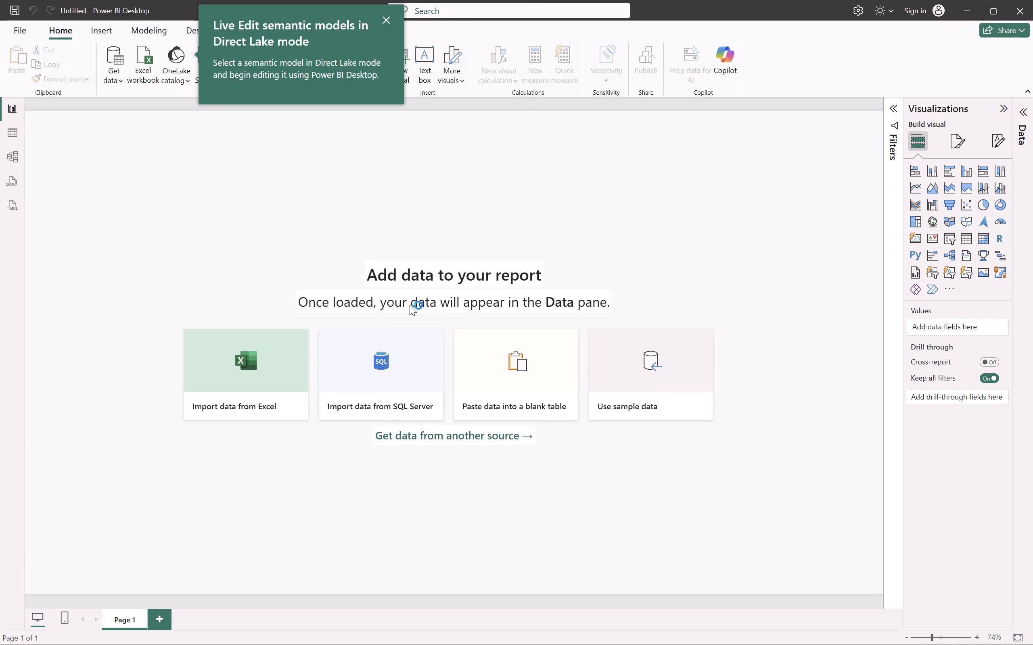
Select the Availability, FEB, JAN, MAR and Product sheets and open them for transformation in Power Query Editor.
{"action": "left_click", "coordinate": [387, 22]}
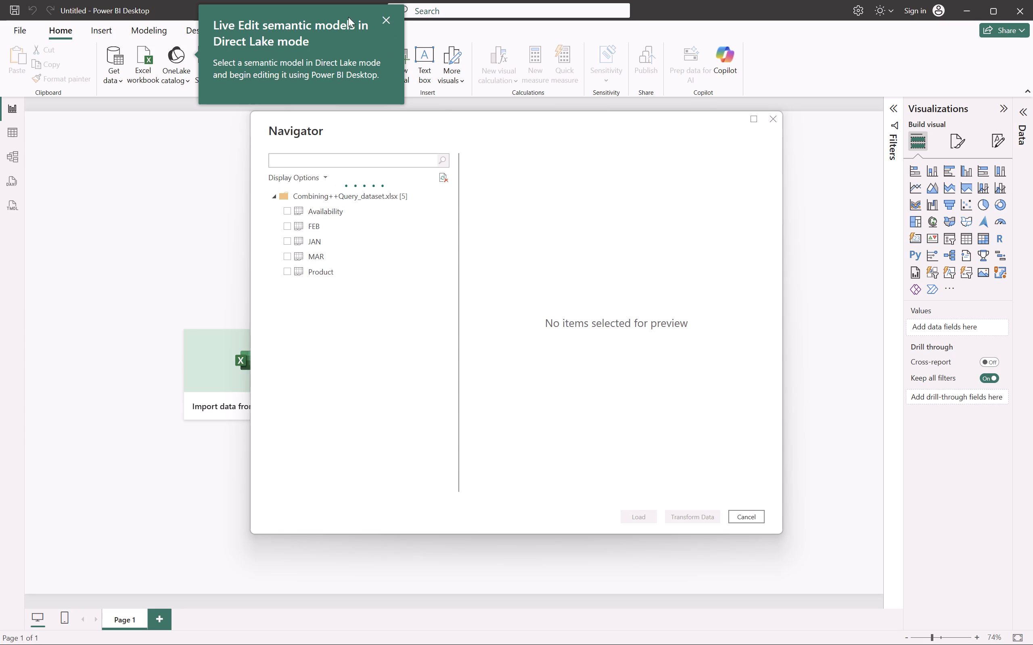
{"action": "left_click", "coordinate": [385, 21]}
{"action": "left_click", "coordinate": [286, 211]}
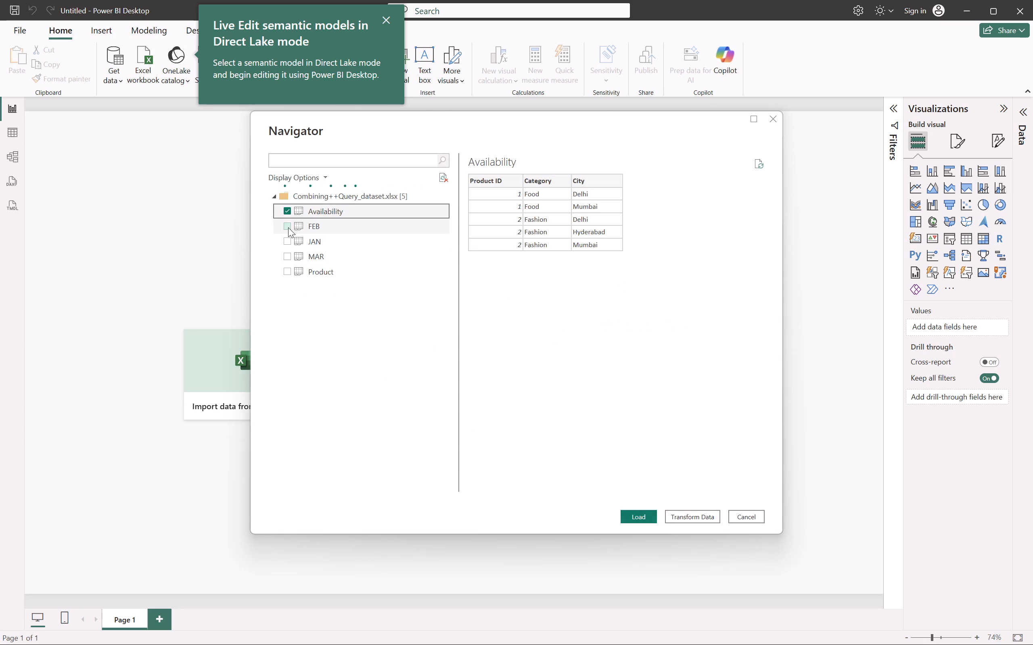
{"action": "left_click", "coordinate": [288, 227]}
{"action": "left_click", "coordinate": [290, 238]}
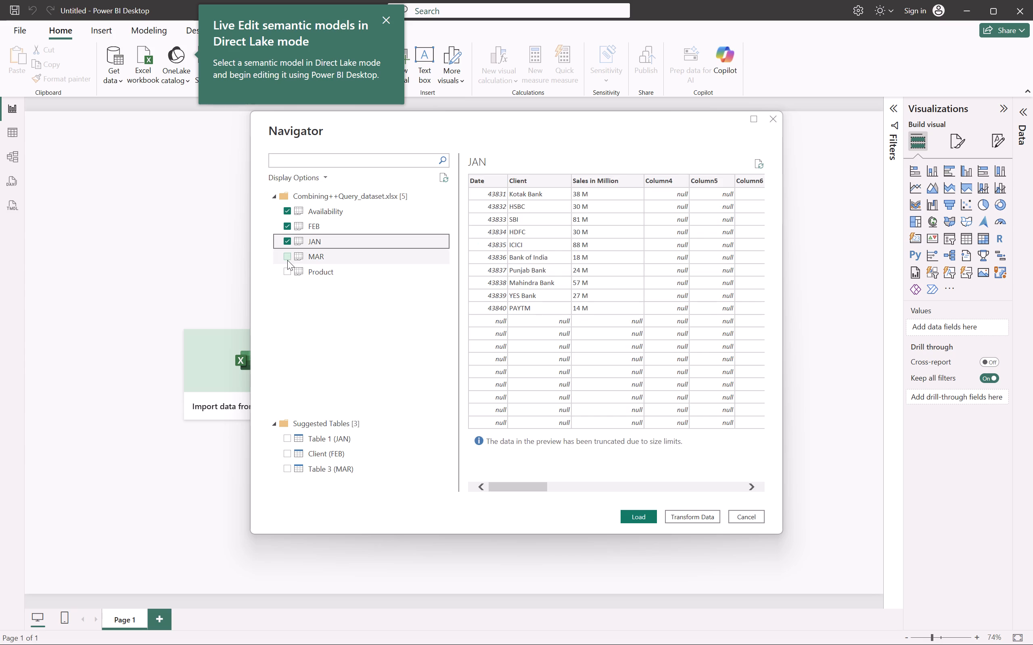
{"action": "left_click", "coordinate": [287, 260]}
{"action": "left_click", "coordinate": [287, 257]}
{"action": "left_click", "coordinate": [290, 272]}
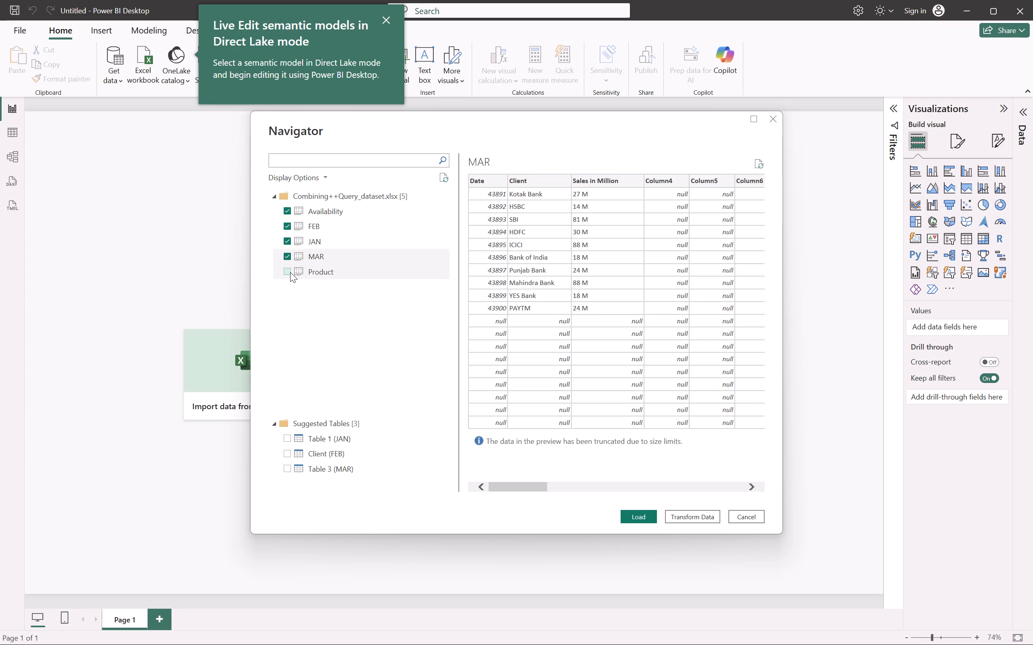
{"action": "left_click", "coordinate": [697, 517]}
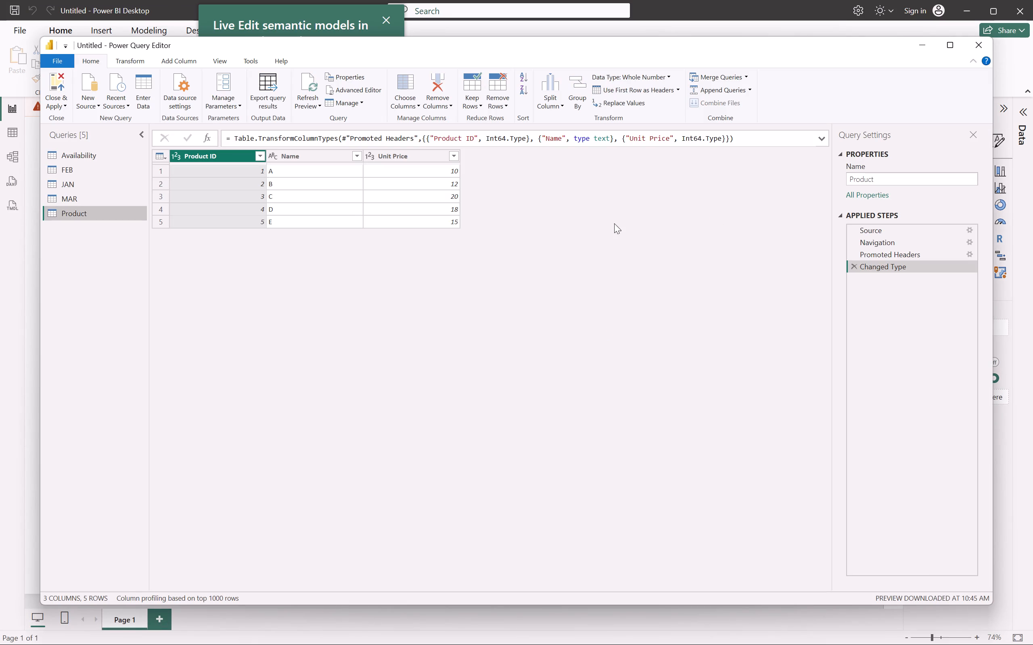
Bring up the available actions for the Product query.
{"action": "right_click", "coordinate": [81, 212]}
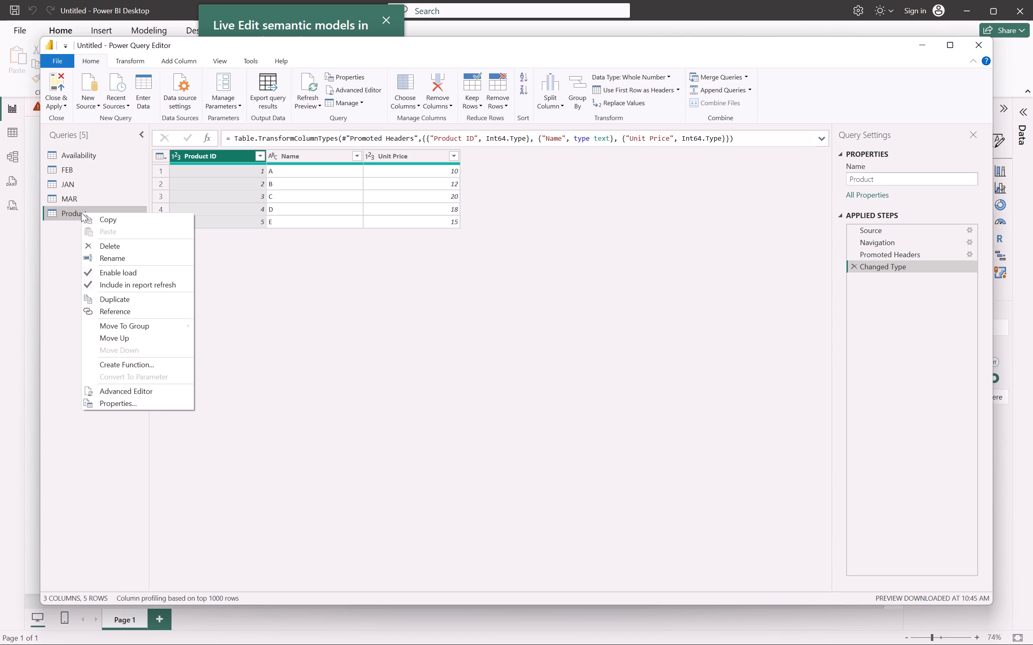
{"action": "left_click", "coordinate": [57, 260]}
{"action": "right_click", "coordinate": [57, 260]}
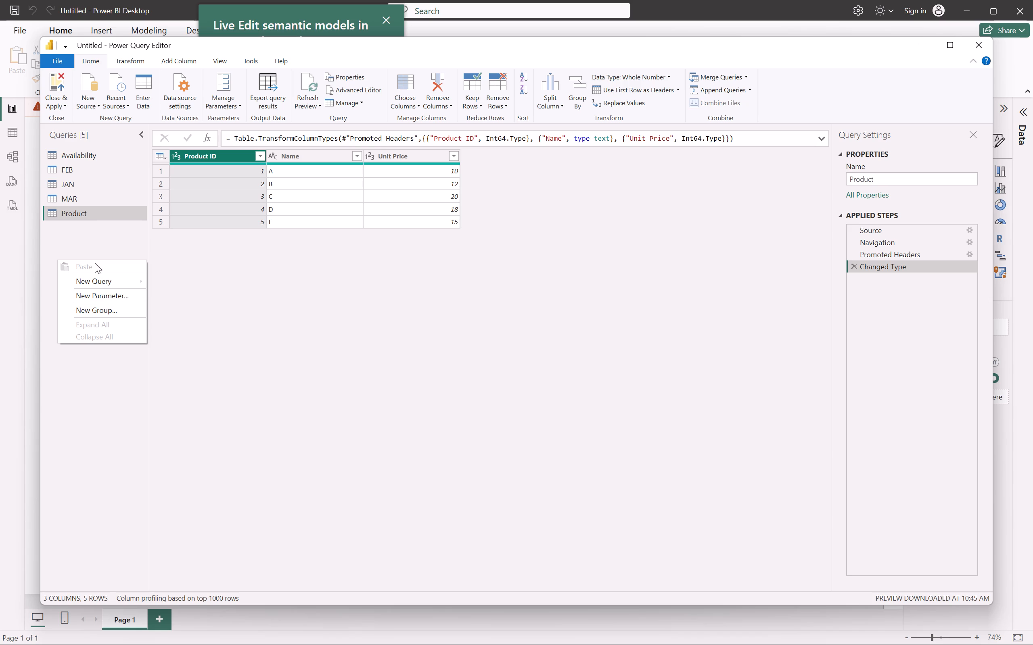
{"action": "right_click", "coordinate": [79, 216]}
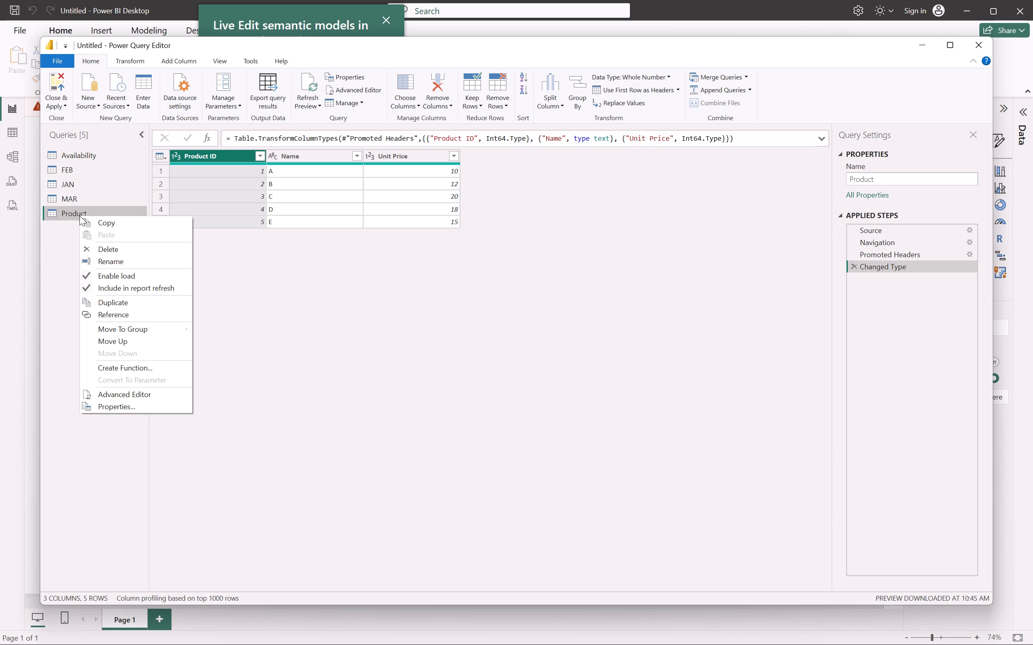
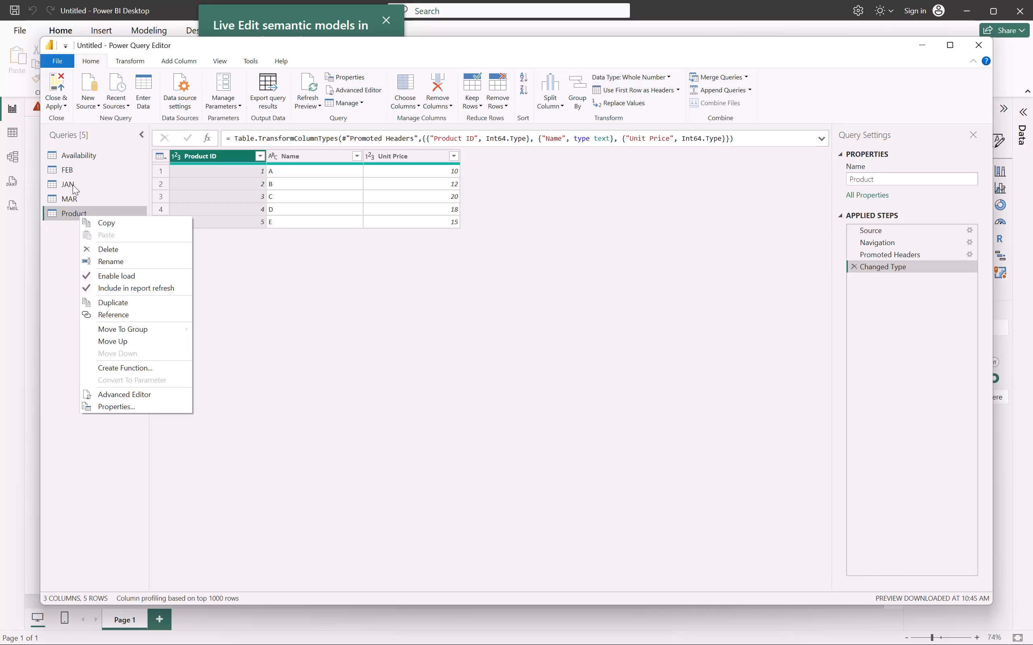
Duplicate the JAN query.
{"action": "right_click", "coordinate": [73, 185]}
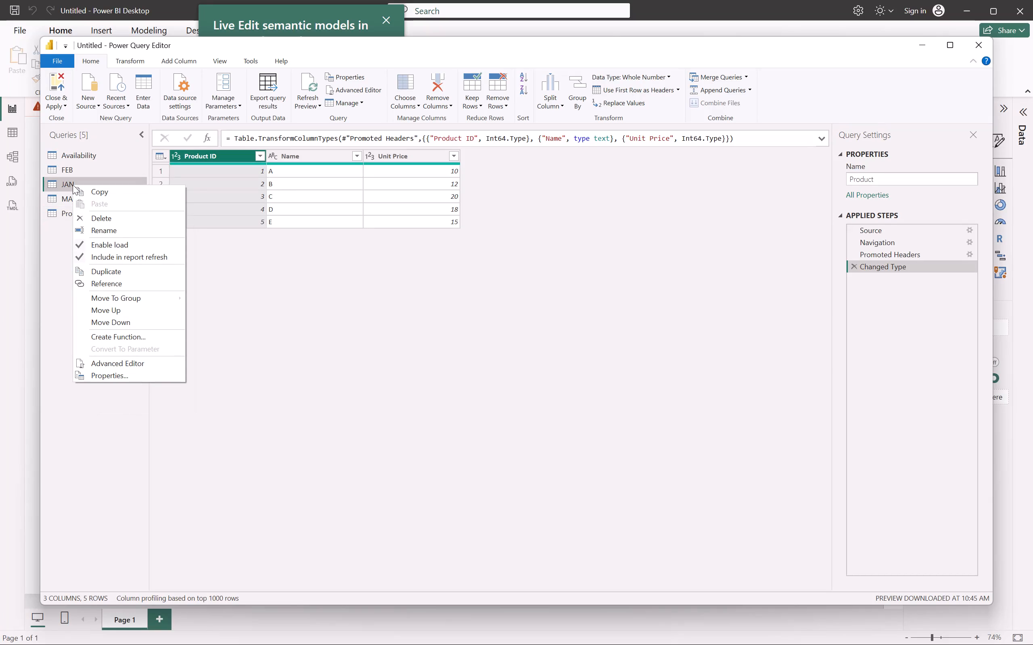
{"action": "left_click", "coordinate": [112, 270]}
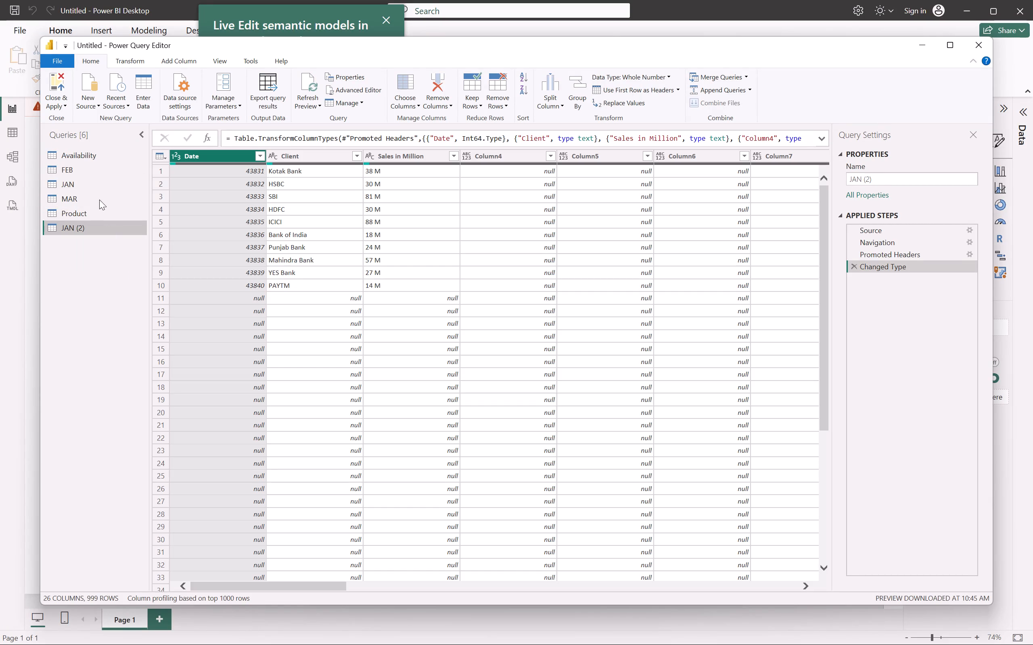
Remove the blank rows from the original JAN query and view the duplicate JAN (2) for comparison.
{"action": "left_click", "coordinate": [81, 180]}
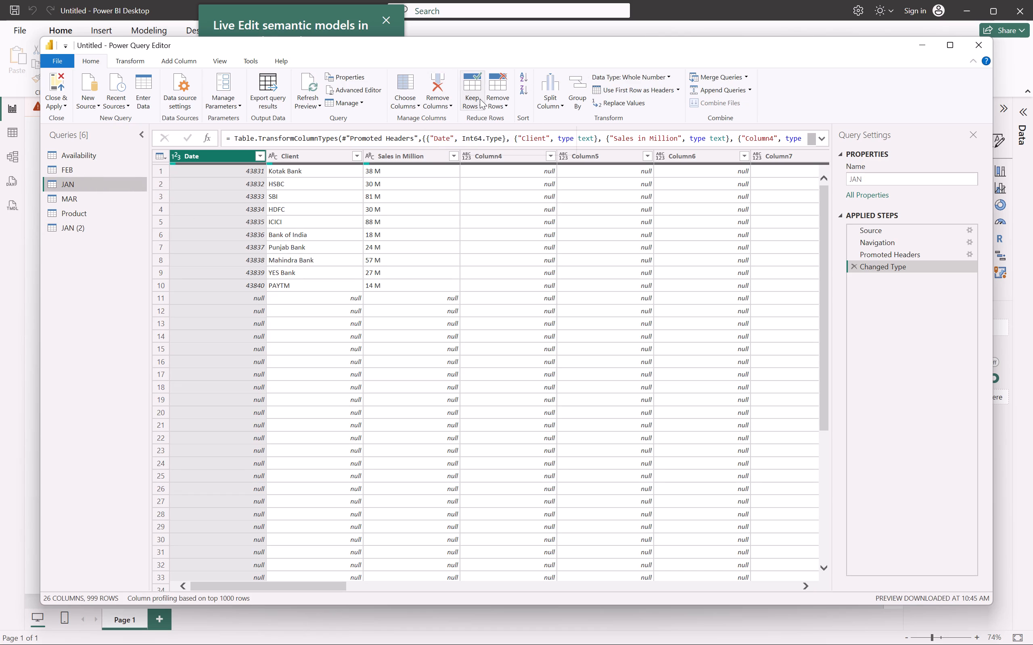
{"action": "left_click", "coordinate": [498, 99]}
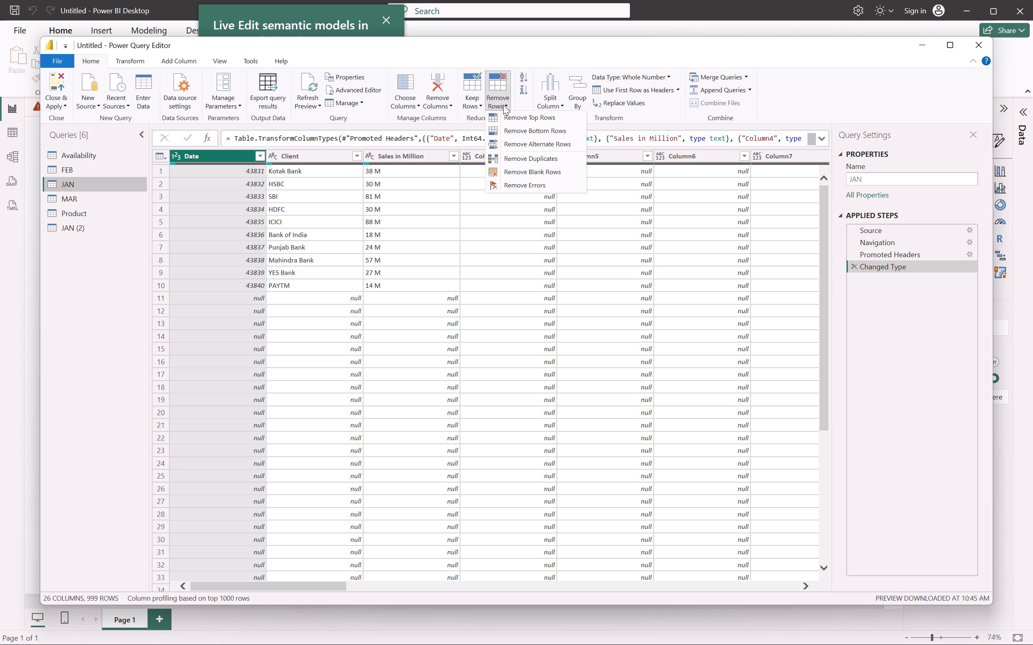
{"action": "left_click", "coordinate": [541, 174]}
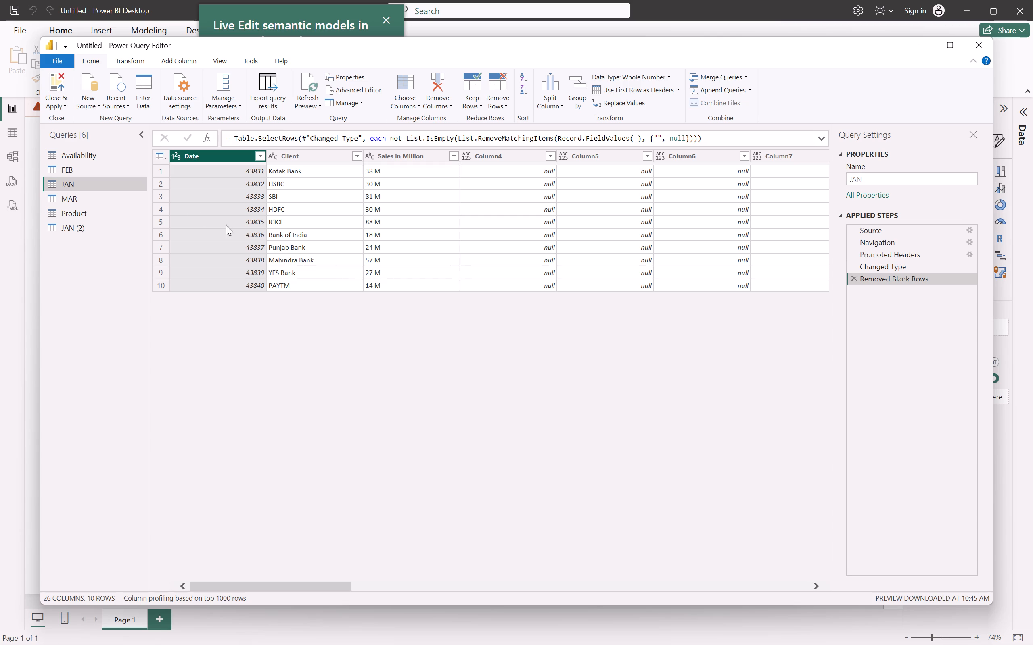
{"action": "left_click", "coordinate": [103, 221]}
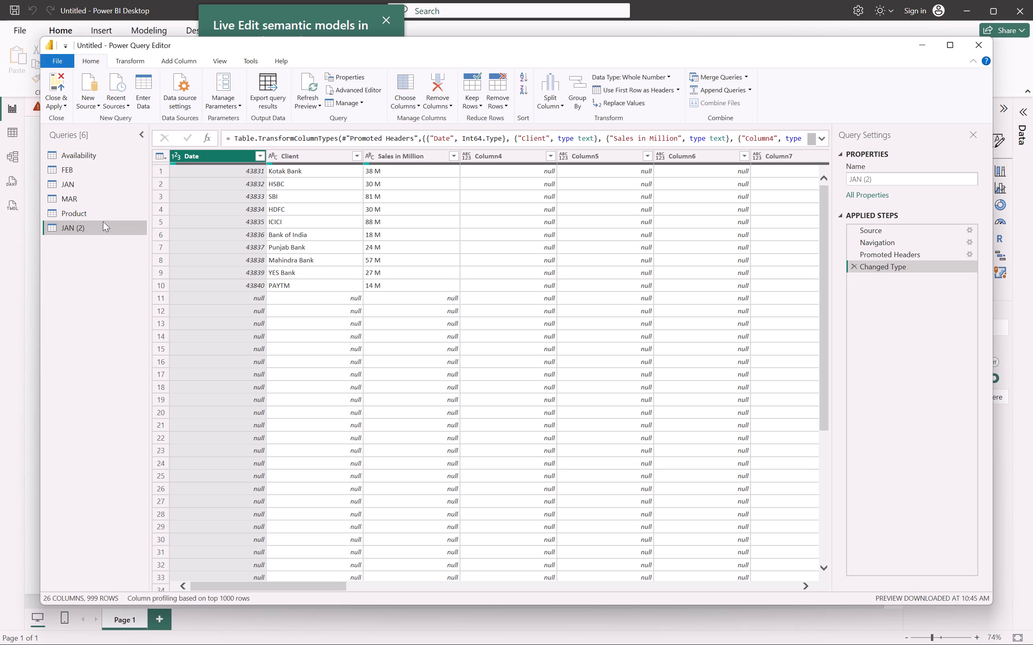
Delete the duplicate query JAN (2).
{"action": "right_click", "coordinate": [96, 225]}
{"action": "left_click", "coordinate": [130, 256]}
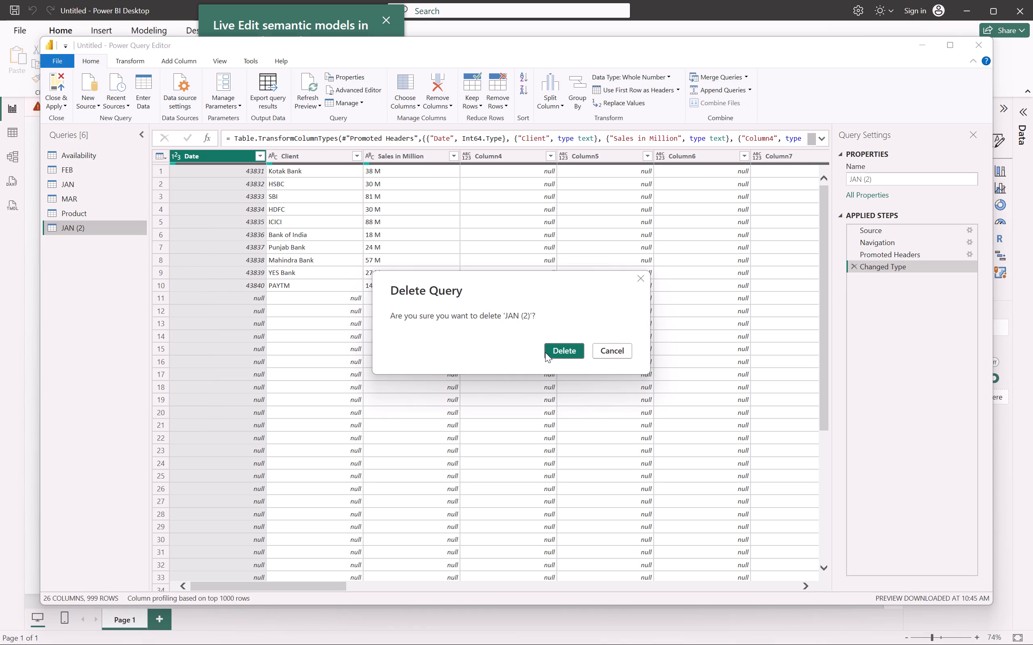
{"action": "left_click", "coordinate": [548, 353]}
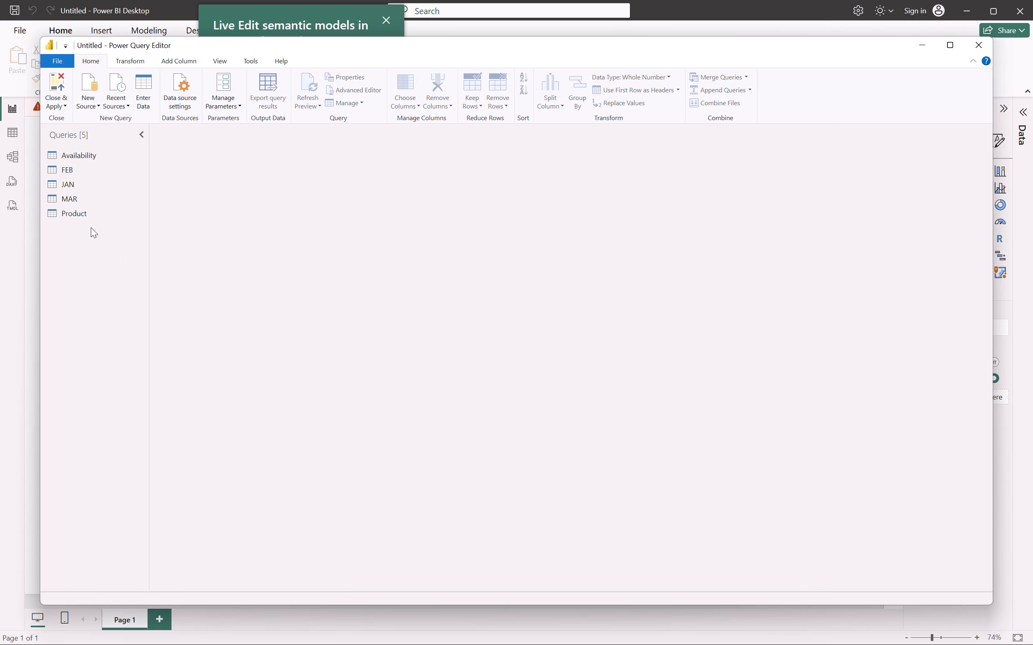
Create a reference query from the FEB query.
{"action": "left_click", "coordinate": [58, 172]}
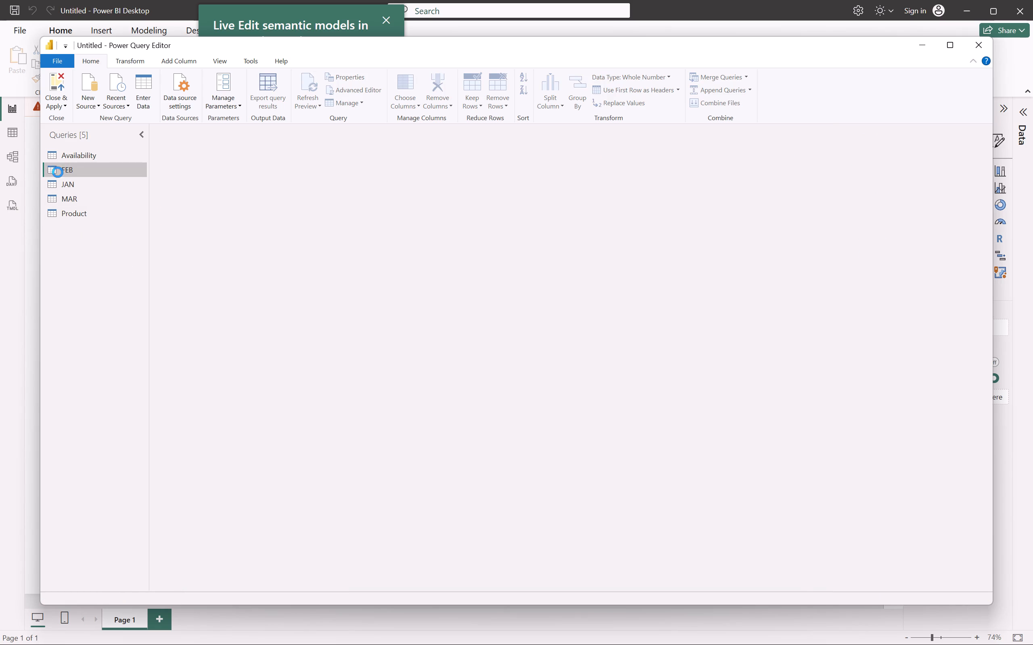
{"action": "right_click", "coordinate": [58, 172]}
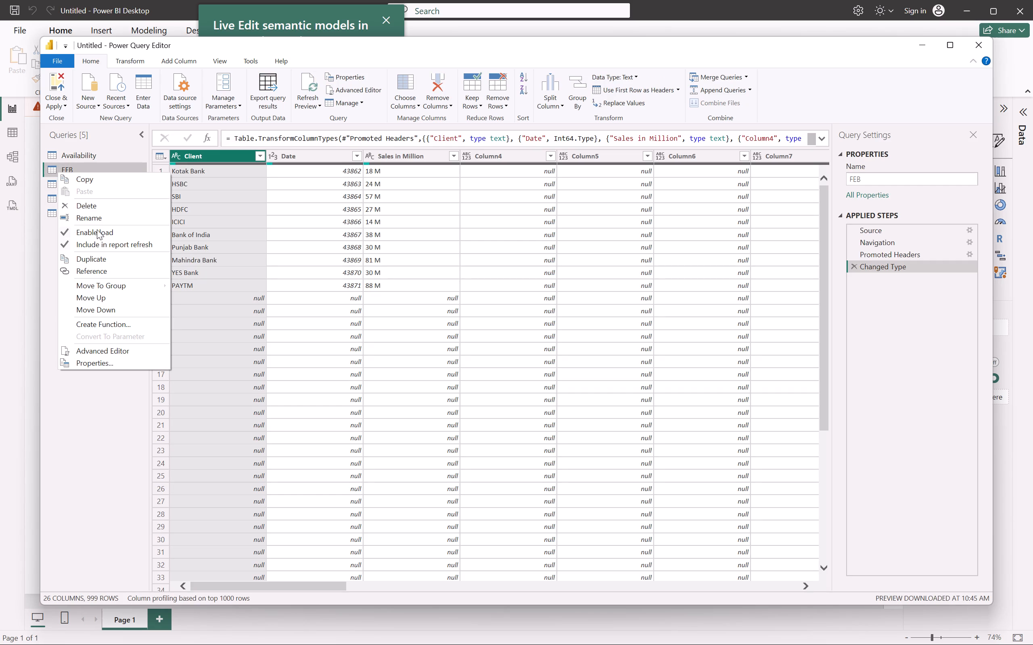
{"action": "left_click", "coordinate": [139, 272]}
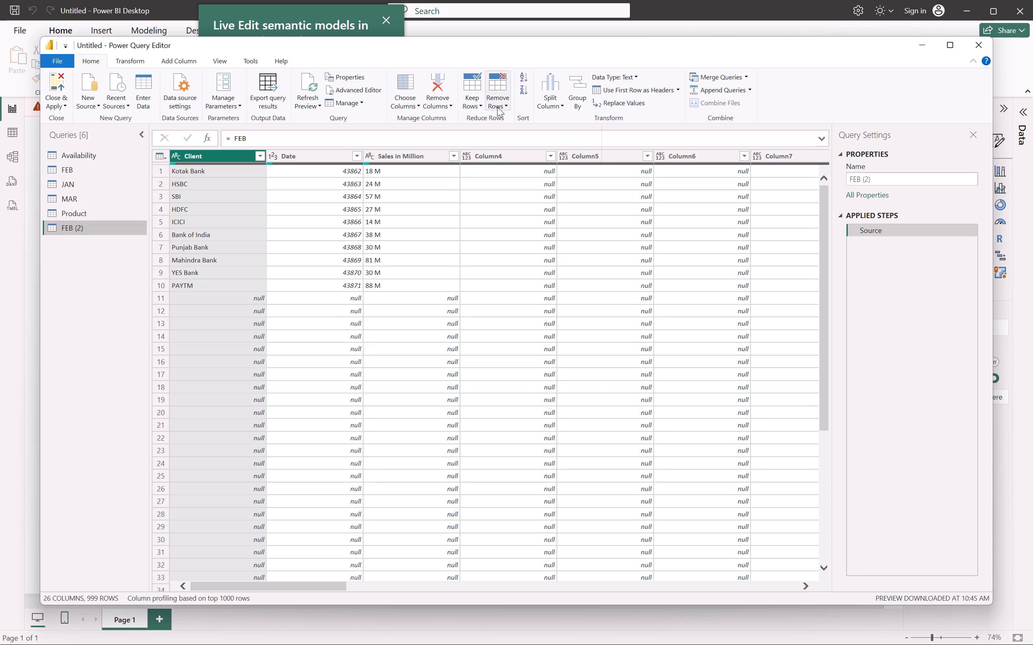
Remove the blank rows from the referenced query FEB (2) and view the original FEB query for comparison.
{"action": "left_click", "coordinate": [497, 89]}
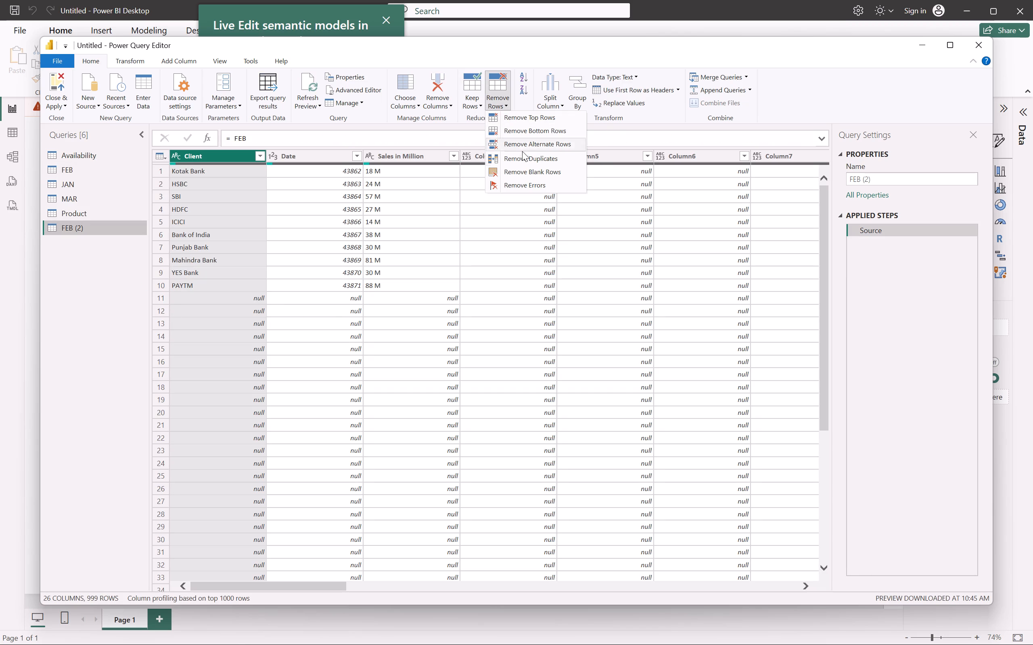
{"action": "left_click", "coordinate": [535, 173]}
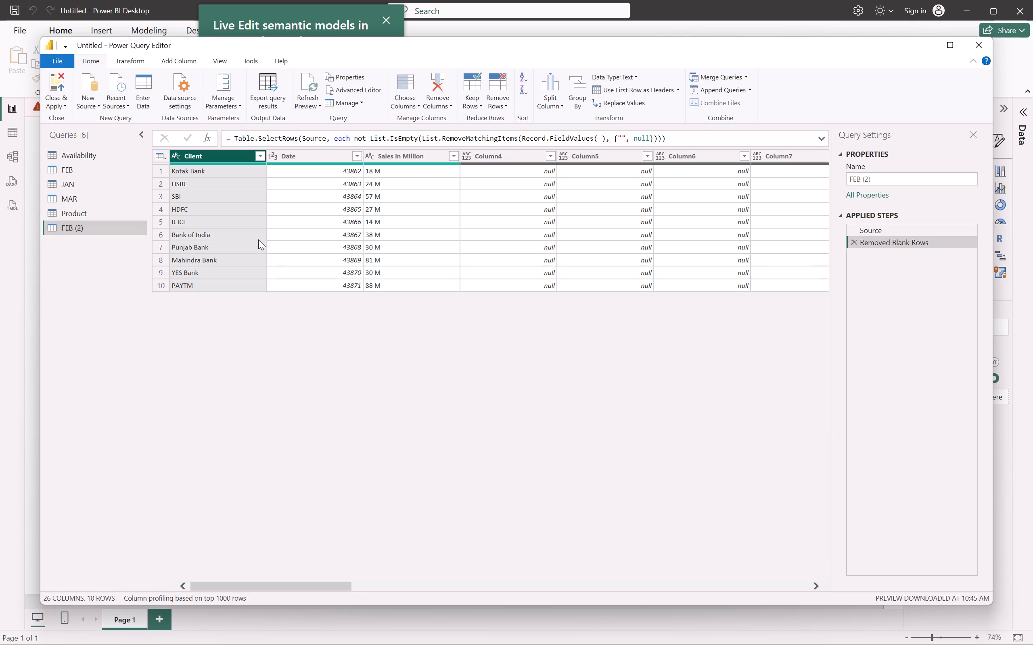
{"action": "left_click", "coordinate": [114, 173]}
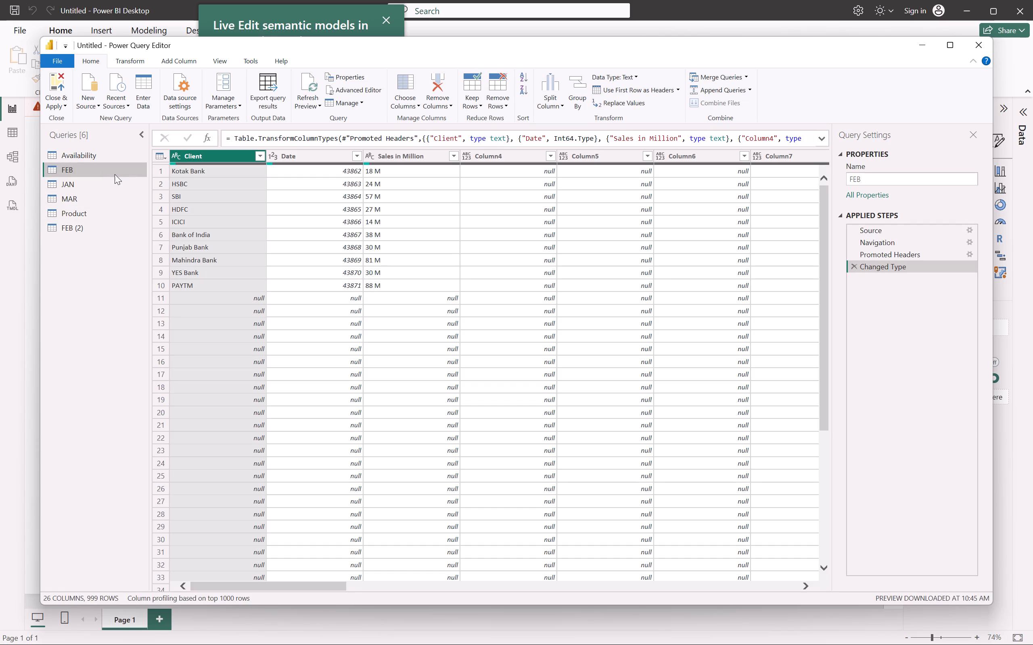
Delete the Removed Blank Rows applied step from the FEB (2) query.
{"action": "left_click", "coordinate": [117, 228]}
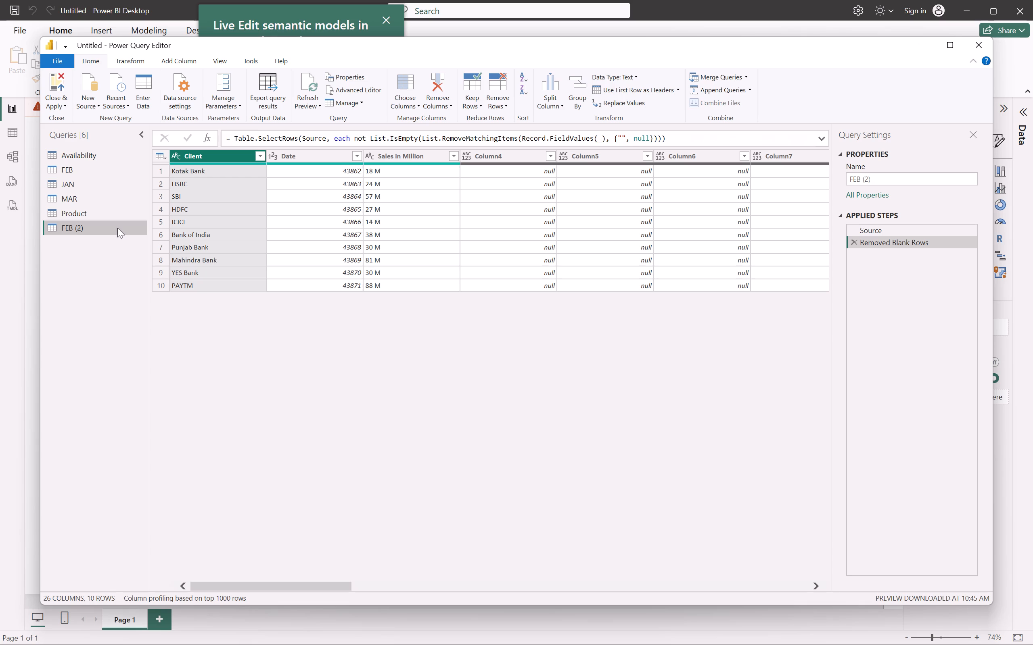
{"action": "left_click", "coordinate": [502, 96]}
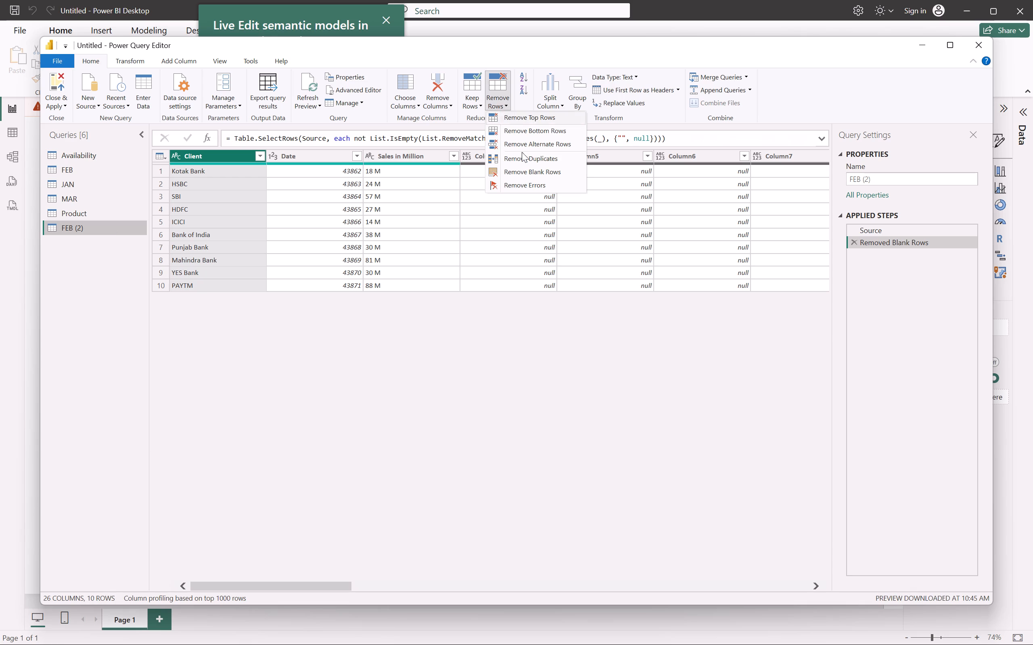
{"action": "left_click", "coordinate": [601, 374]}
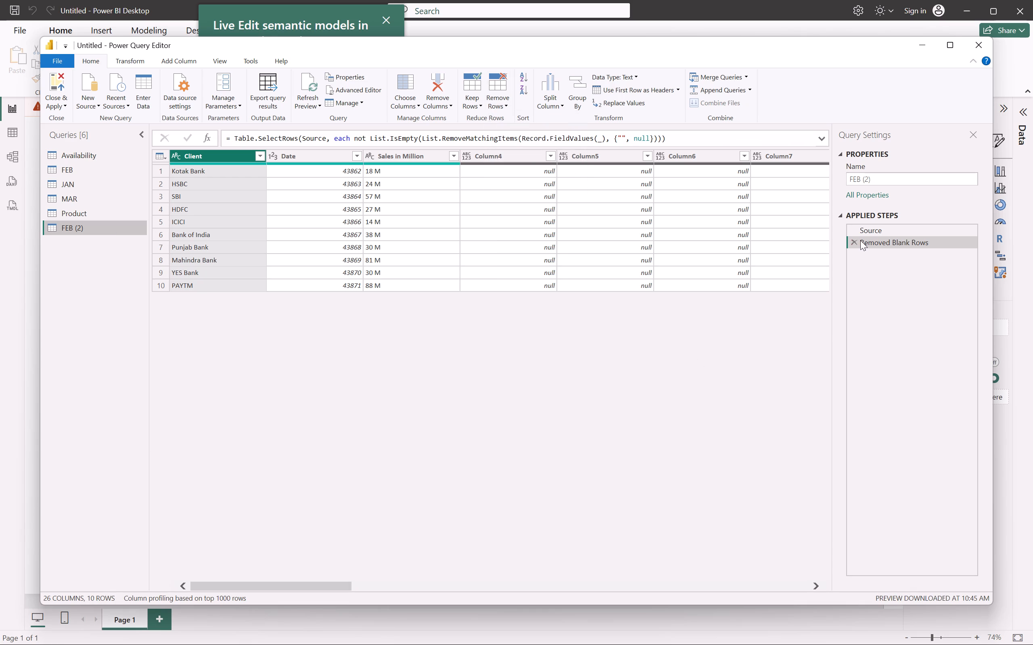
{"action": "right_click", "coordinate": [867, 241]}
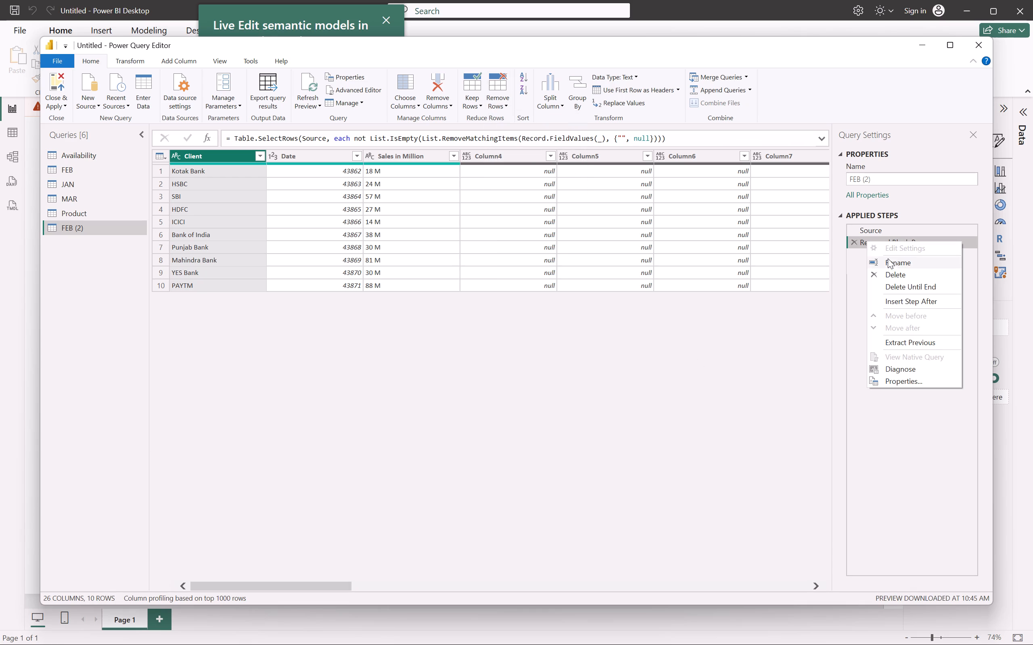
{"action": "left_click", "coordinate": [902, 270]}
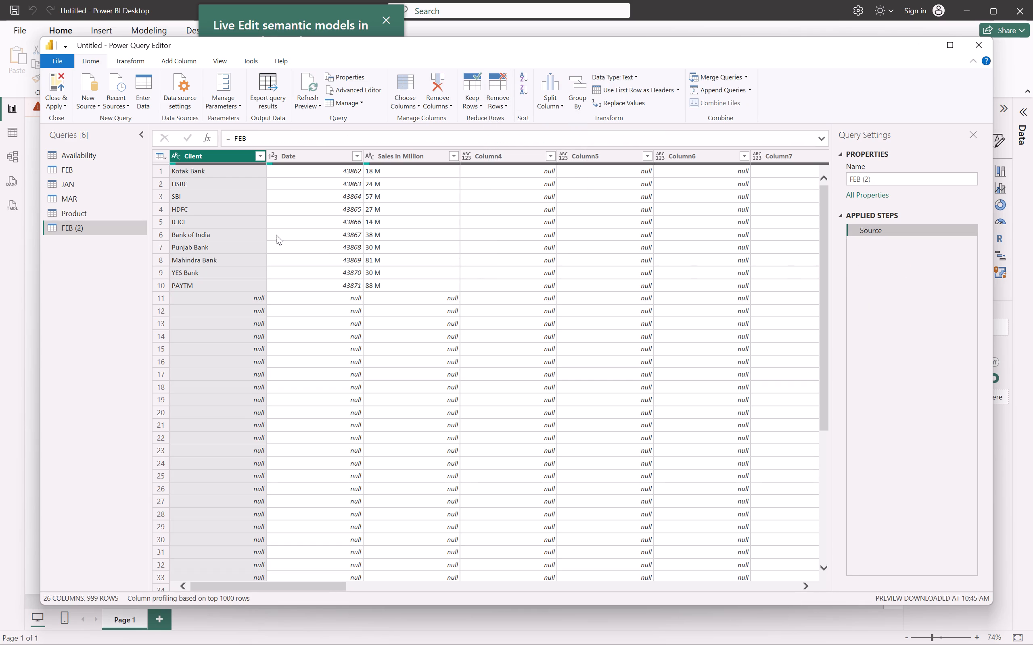
Remove duplicate rows based on the Client column from the original FEB query and check the referenced query FEB (2).
{"action": "left_click", "coordinate": [75, 174]}
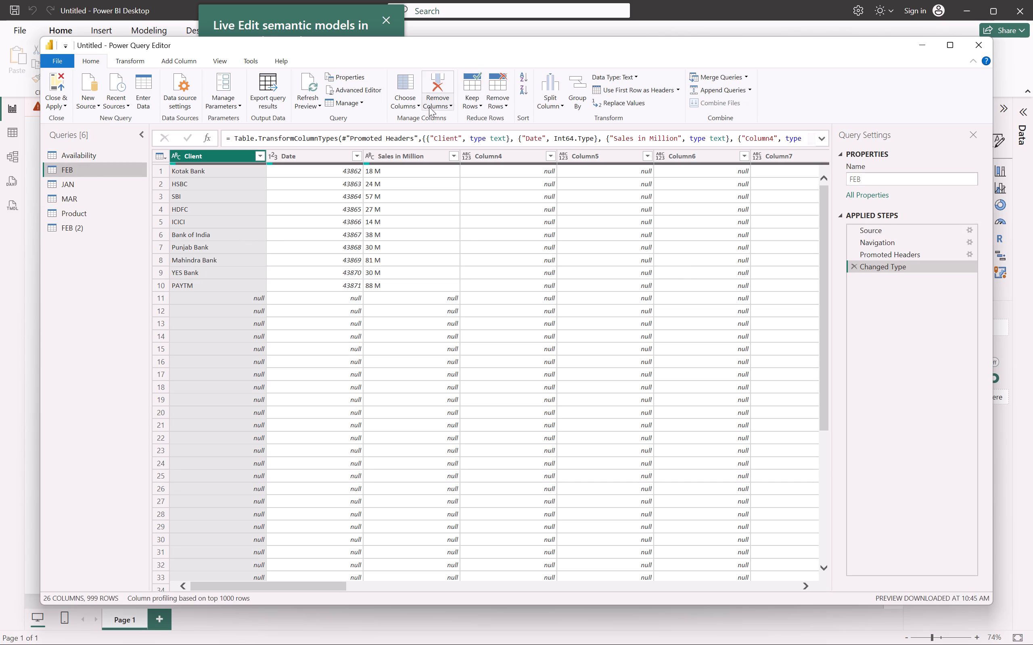
{"action": "left_click", "coordinate": [495, 89]}
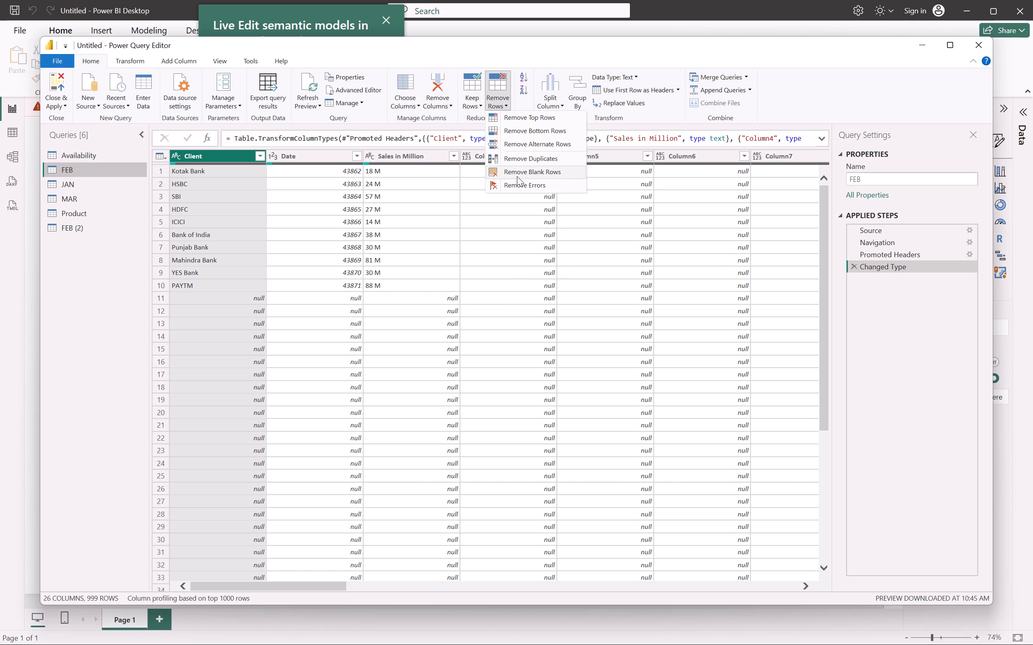
{"action": "left_click", "coordinate": [527, 163]}
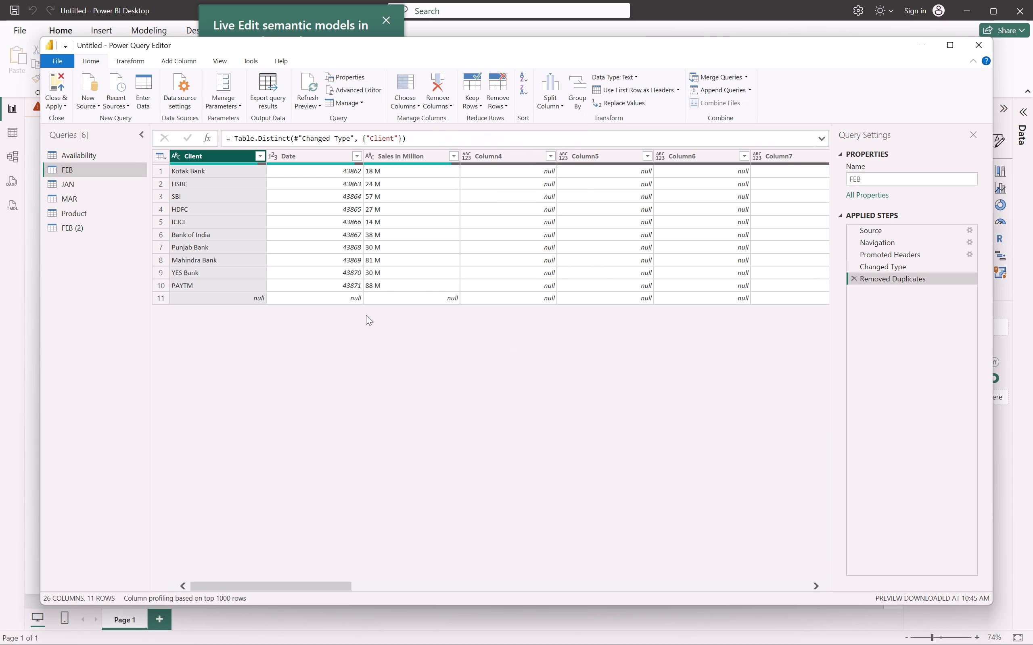
{"action": "left_click", "coordinate": [85, 230]}
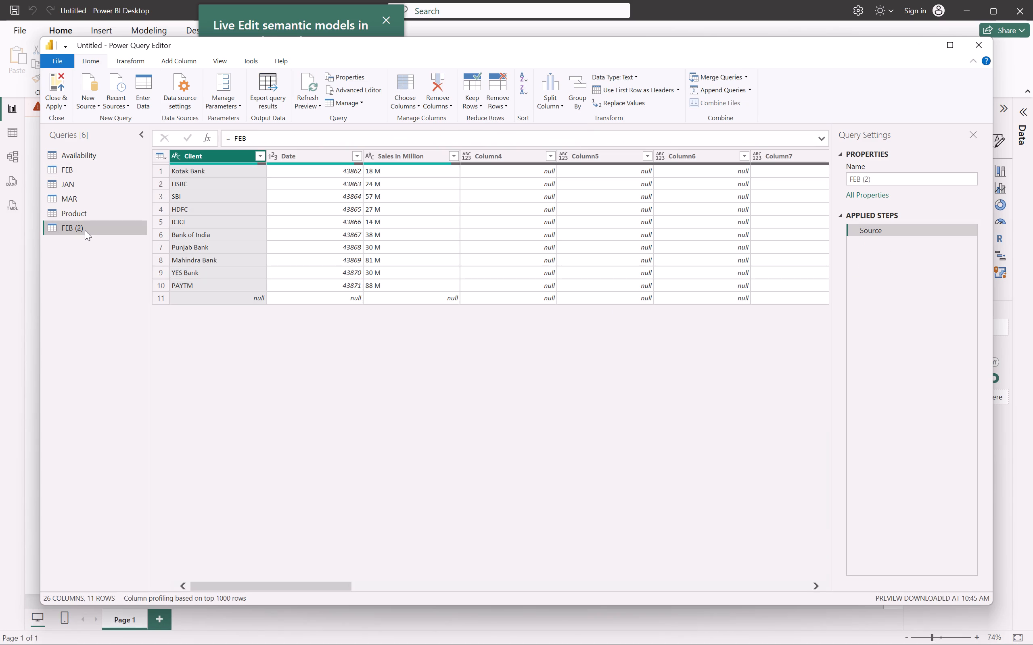
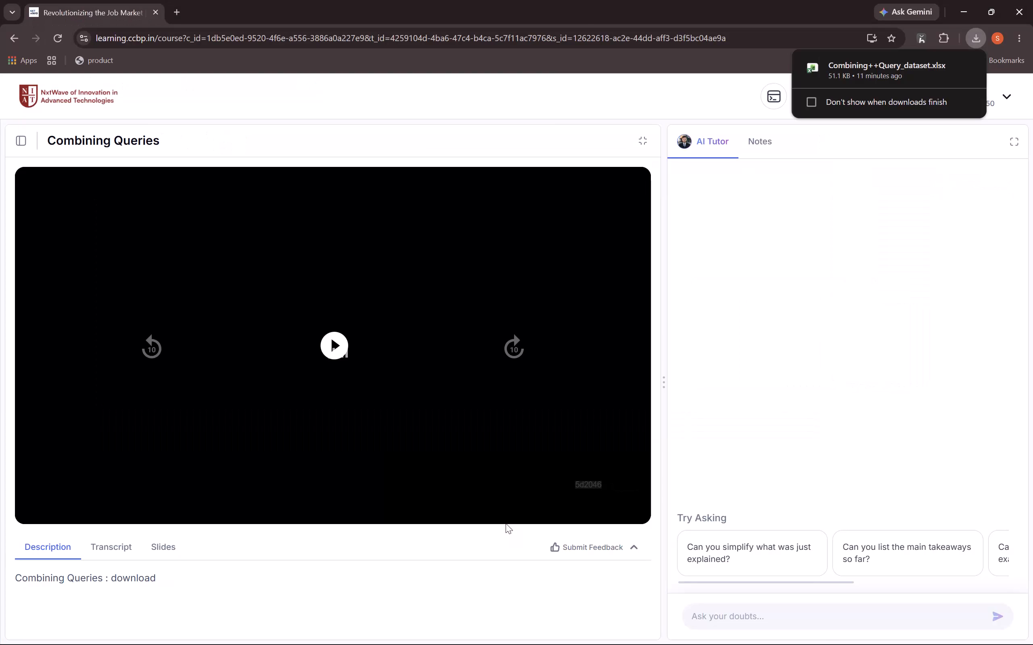
Switch to the course page in Chrome, open the Combining Queries cheat sheet and review its Append Queries and Merge Queries sections.
{"action": "left_click", "coordinate": [19, 146]}
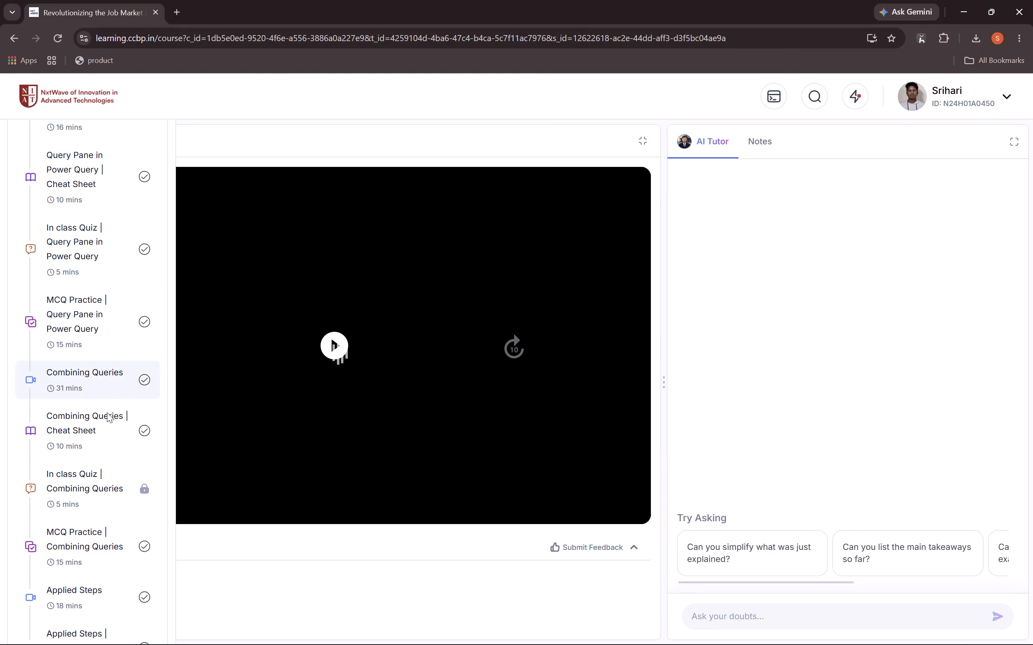
{"action": "left_click", "coordinate": [104, 435]}
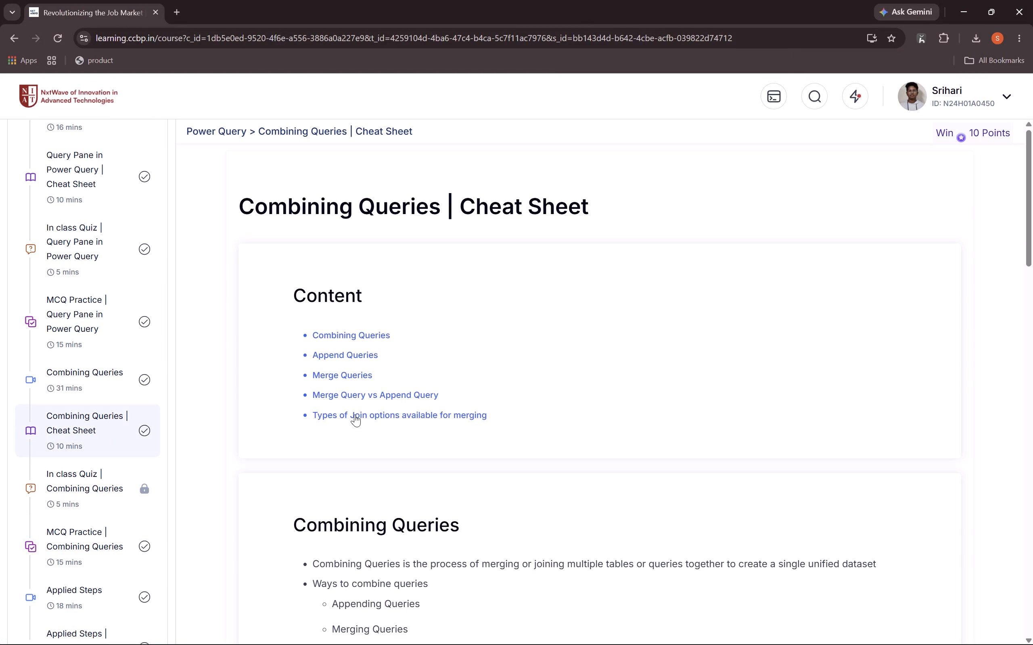
{"action": "scroll", "coordinate": [355, 414], "scroll_direction": "down", "scroll_amount": 4}
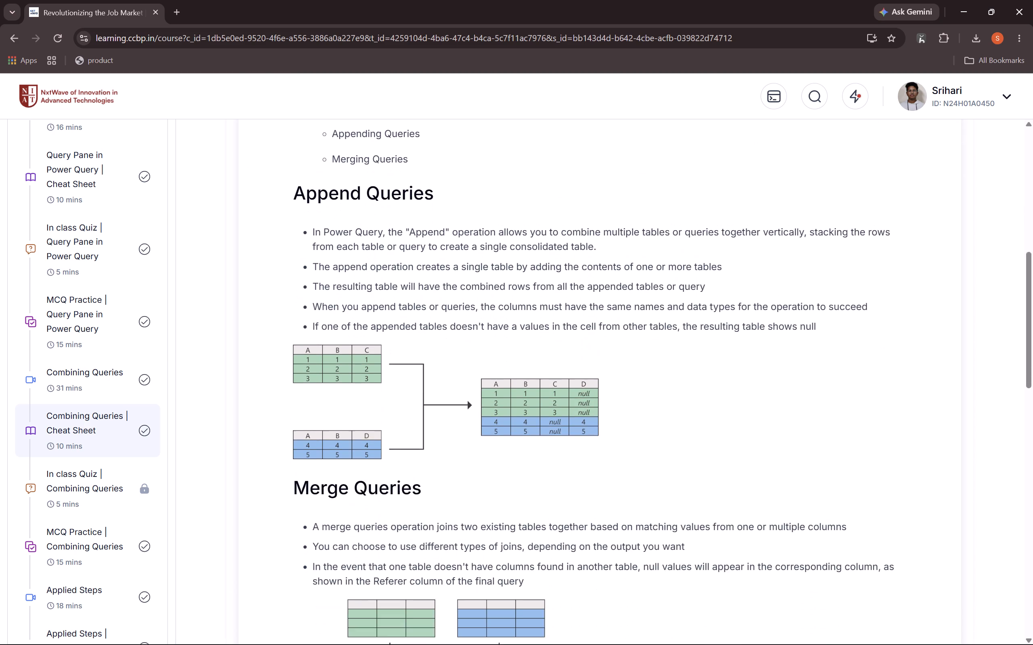
{"action": "scroll", "coordinate": [355, 414], "scroll_direction": "down", "scroll_amount": 1}
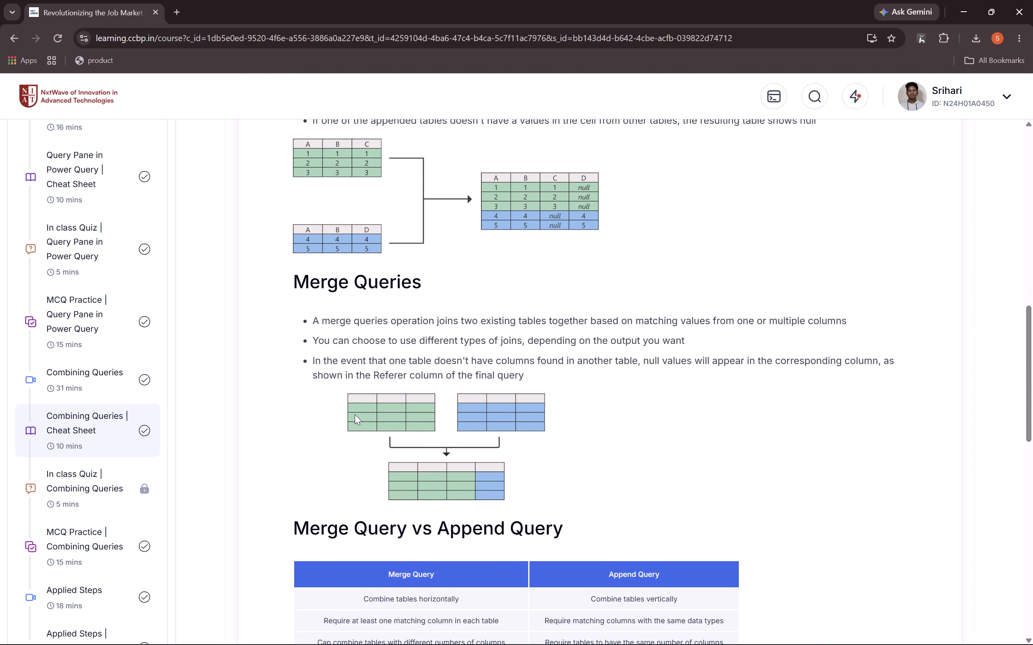
{"action": "scroll", "coordinate": [355, 414], "scroll_direction": "down", "scroll_amount": 1}
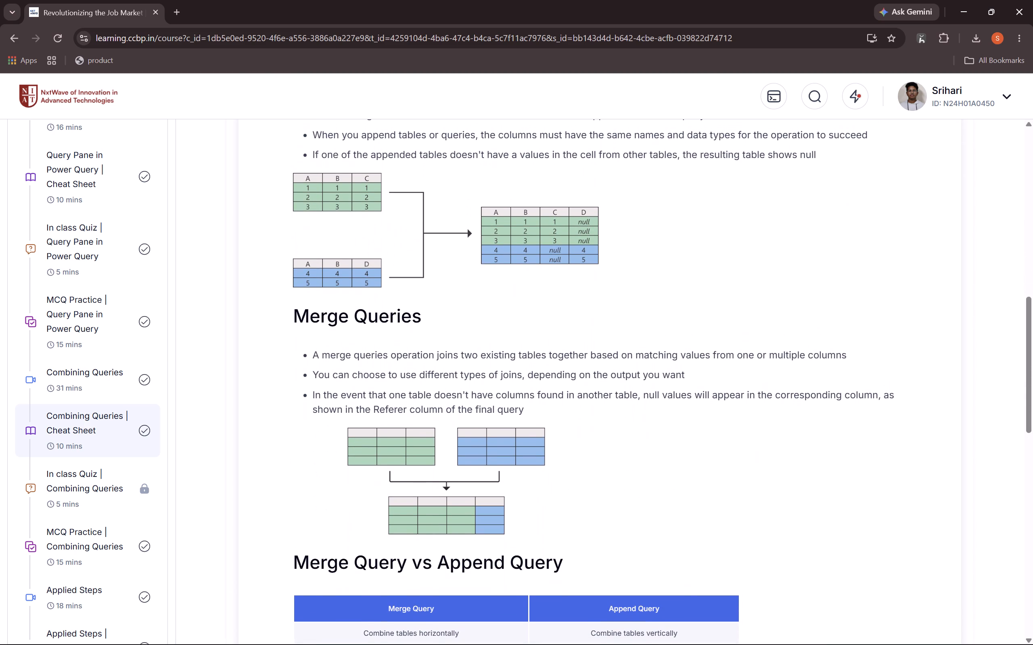
{"action": "scroll", "coordinate": [355, 414], "scroll_direction": "up", "scroll_amount": 2}
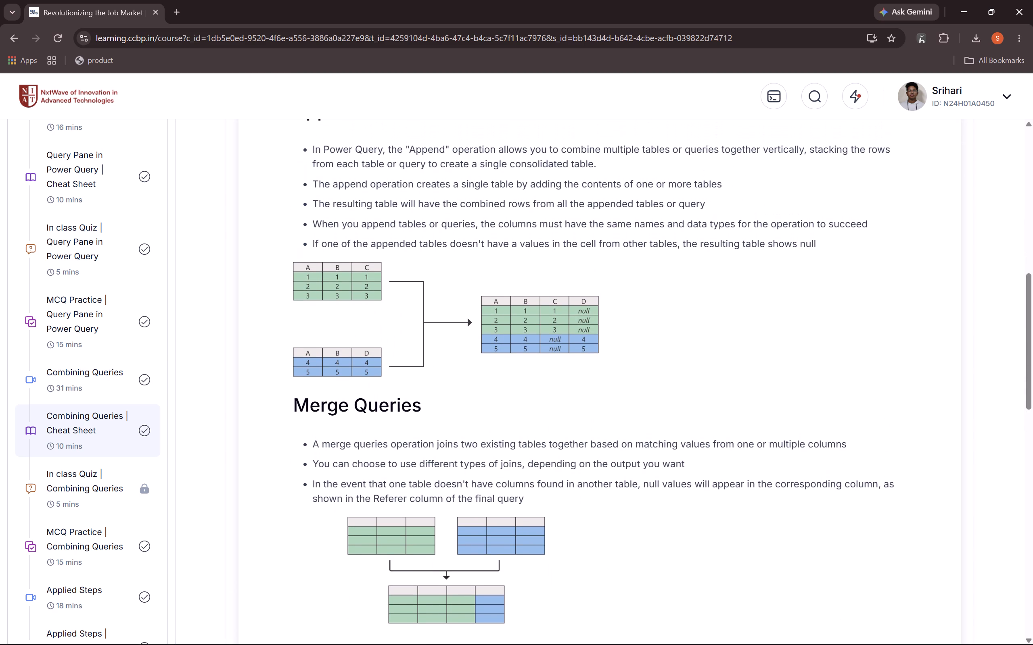
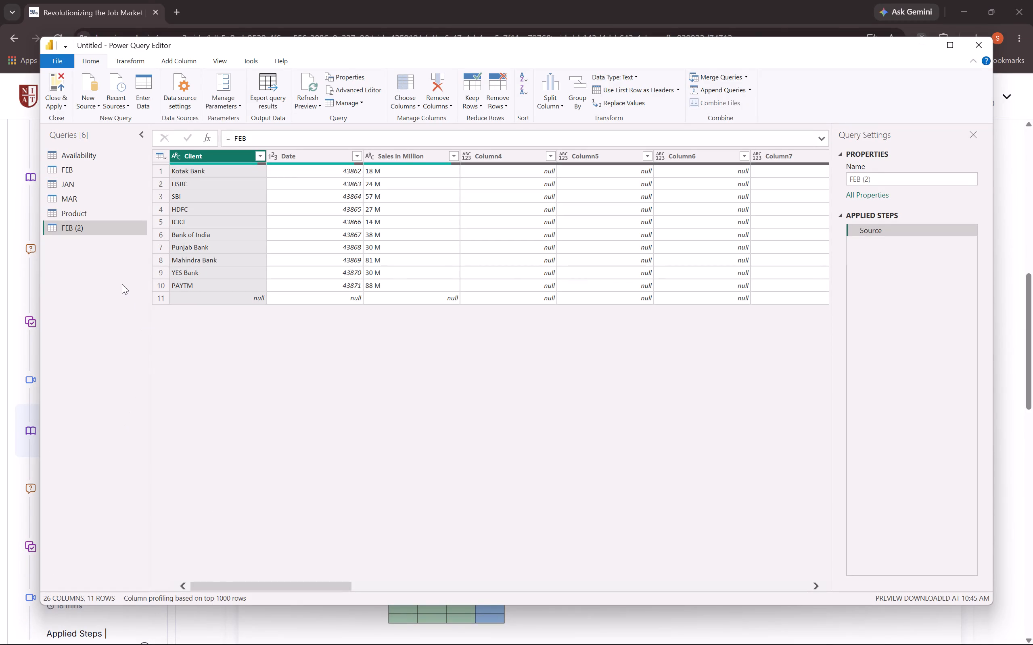
Delete the referenced query FEB (2) from the query list.
{"action": "right_click", "coordinate": [115, 233]}
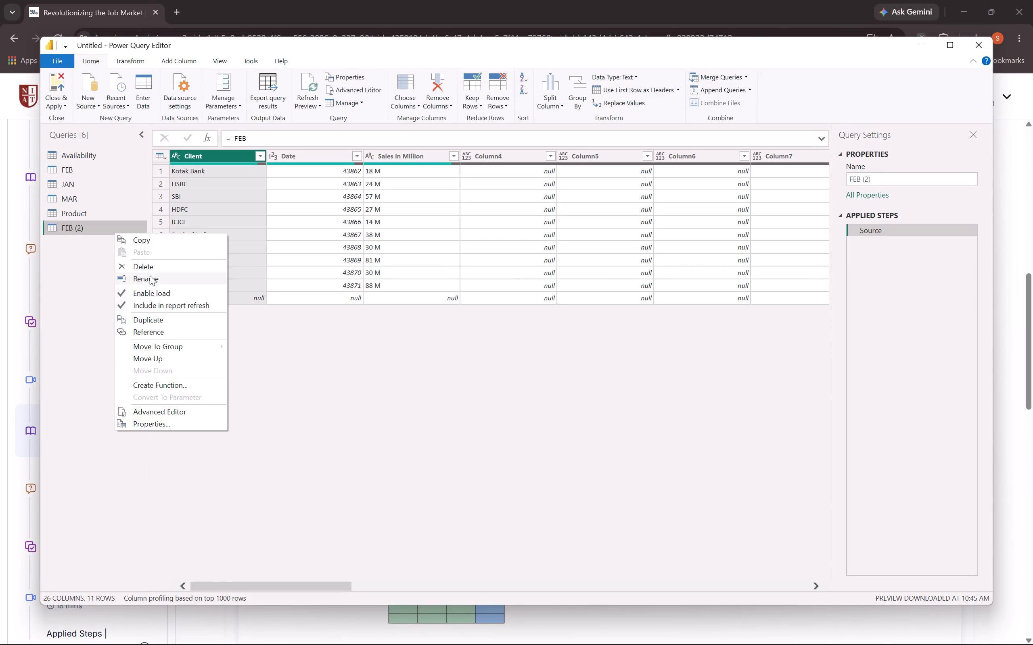
{"action": "left_click", "coordinate": [150, 268]}
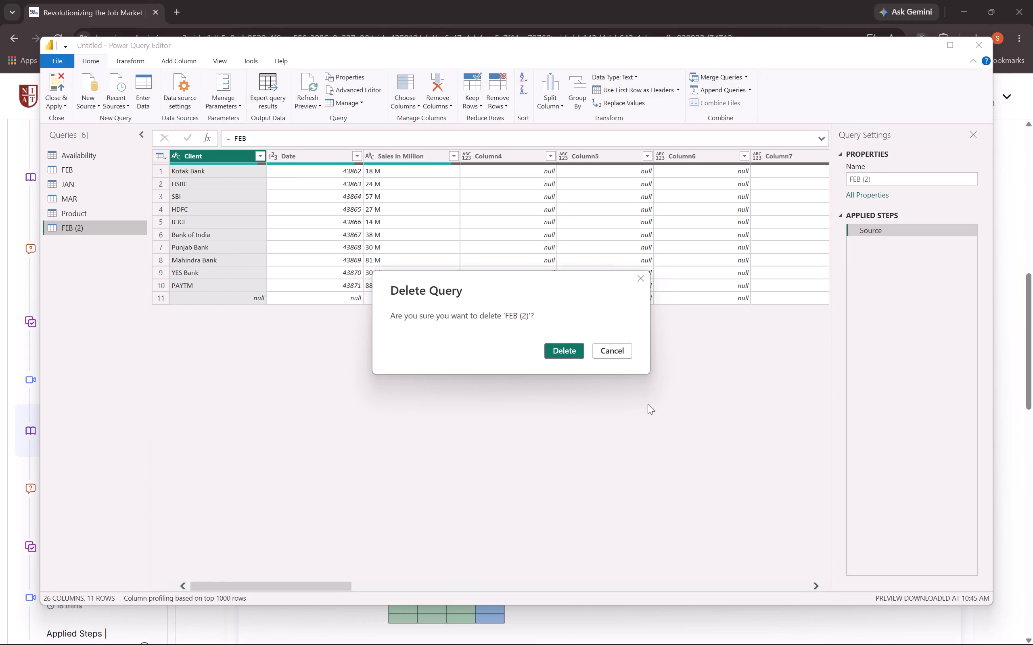
{"action": "left_click", "coordinate": [552, 356]}
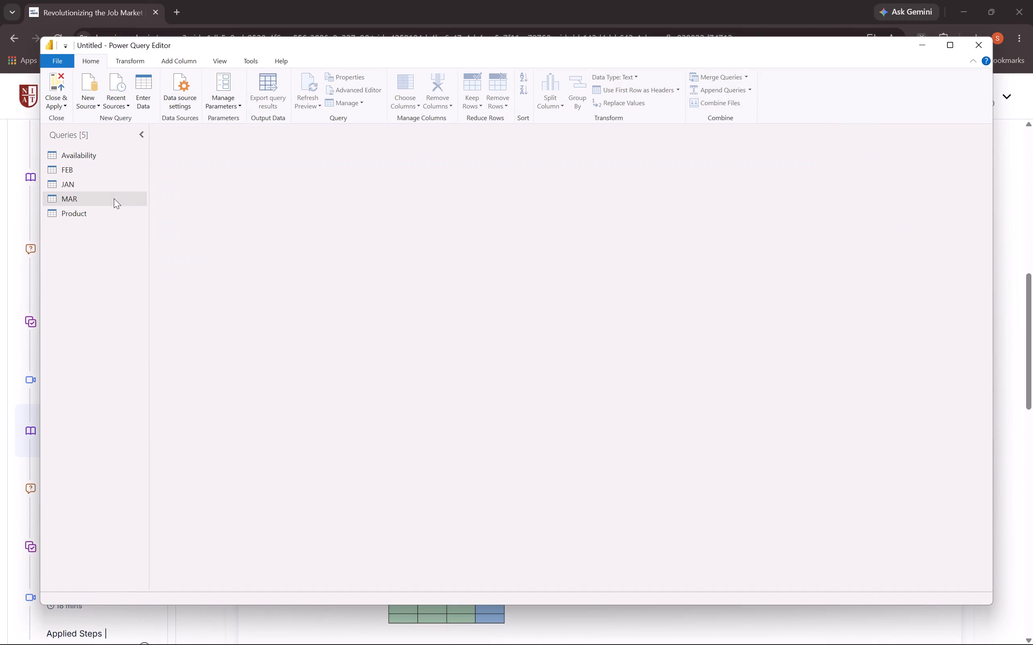
In the JAN query, keep only the Date, Client and Sales in Million columns by removing all other columns.
{"action": "left_click", "coordinate": [100, 183]}
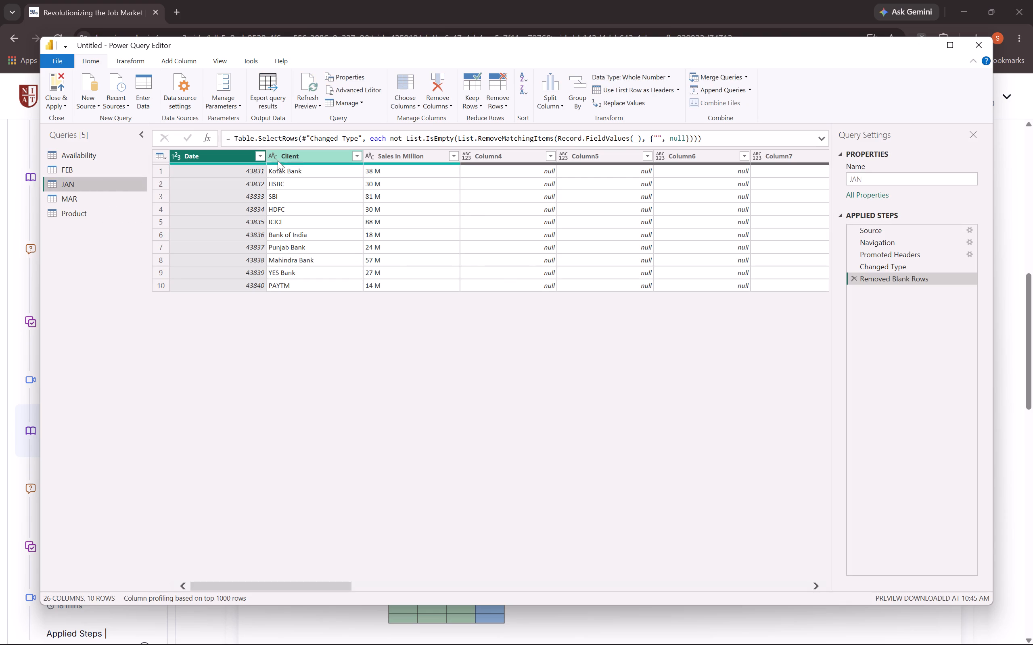
{"action": "left_click", "coordinate": [332, 157]}
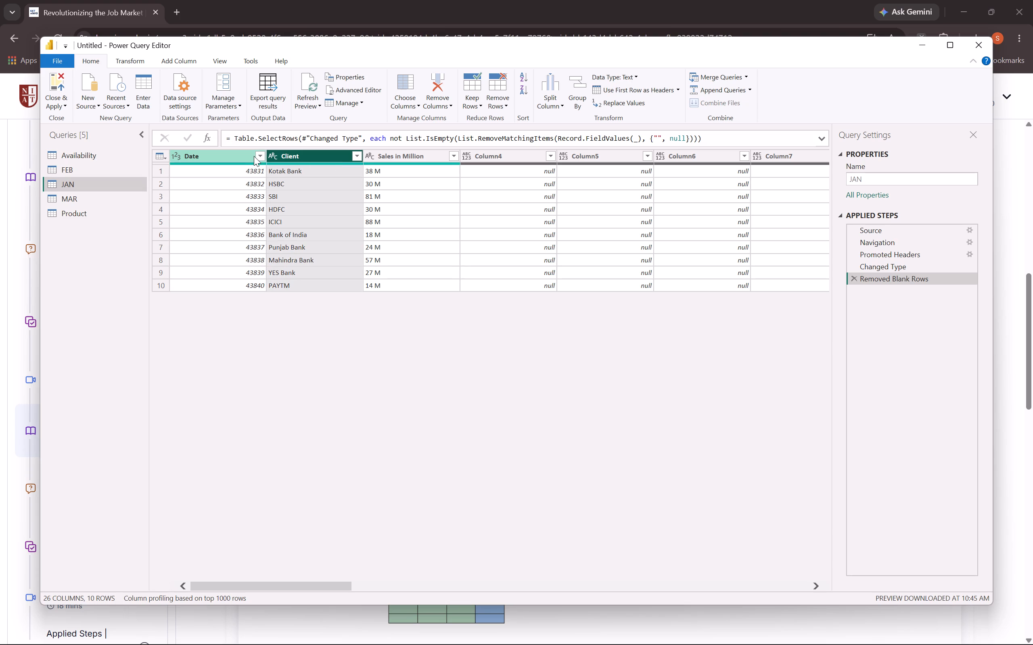
{"action": "right_click", "coordinate": [255, 155]}
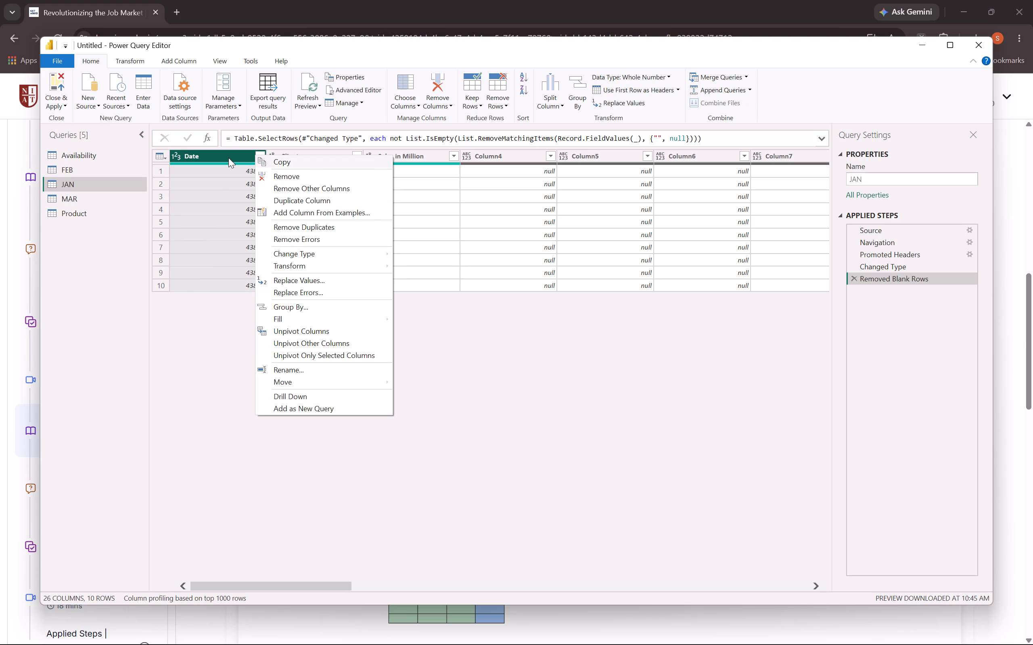
{"action": "left_click", "coordinate": [228, 158]}
{"action": "left_click", "coordinate": [228, 158], "text": "ctrl"}
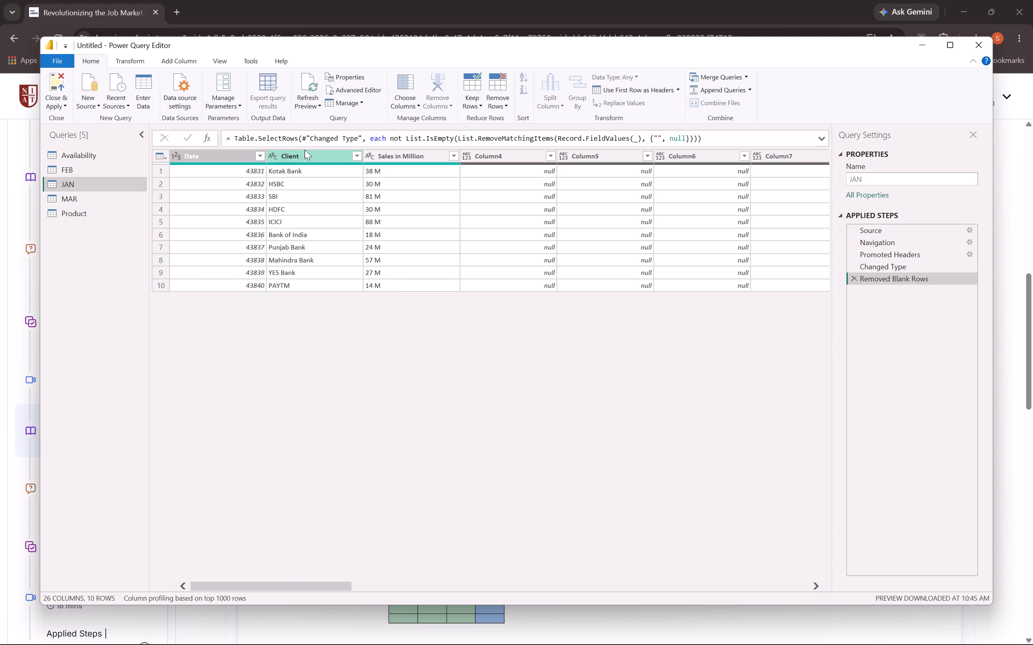
{"action": "left_click", "coordinate": [304, 158], "text": "ctrl"}
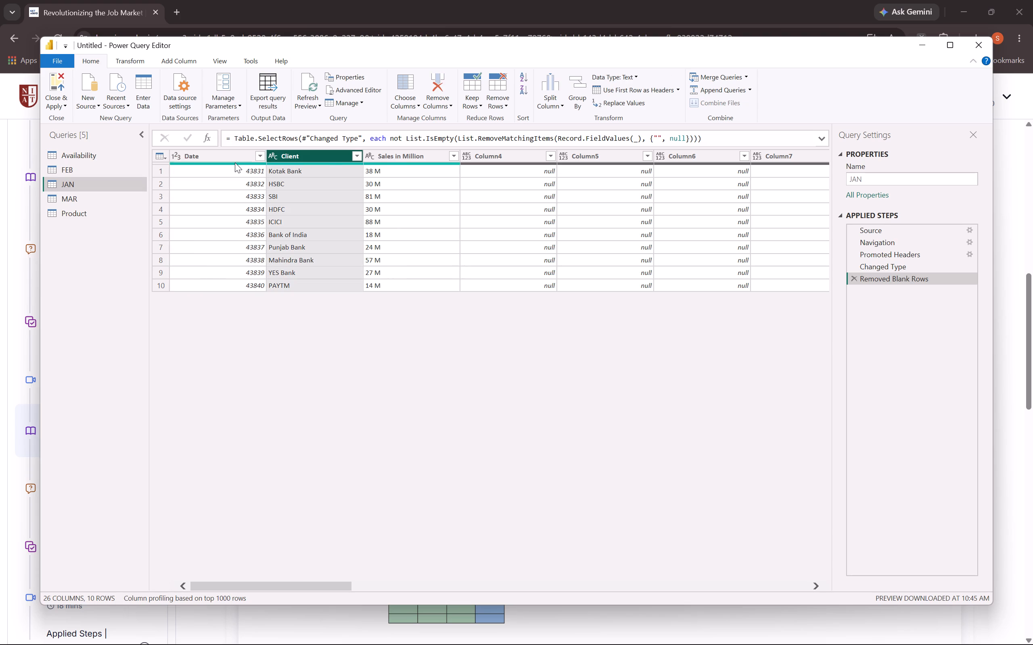
{"action": "left_click", "coordinate": [235, 162], "text": "ctrl"}
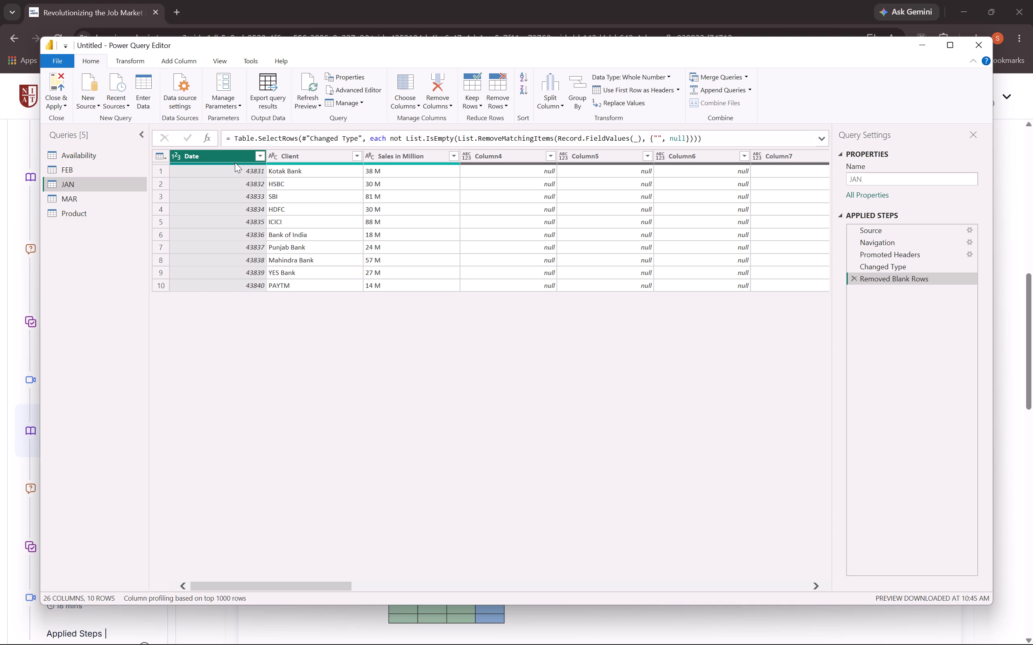
{"action": "left_click", "coordinate": [286, 159], "text": "shift"}
{"action": "left_click", "coordinate": [249, 161], "text": "shift"}
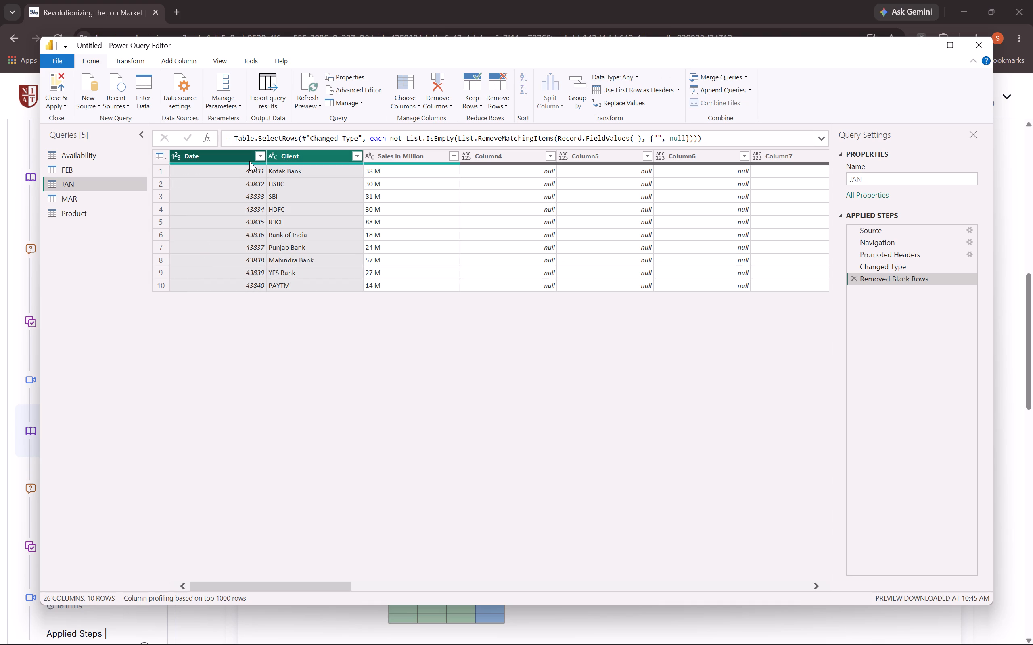
{"action": "left_click", "coordinate": [410, 159], "text": "shift"}
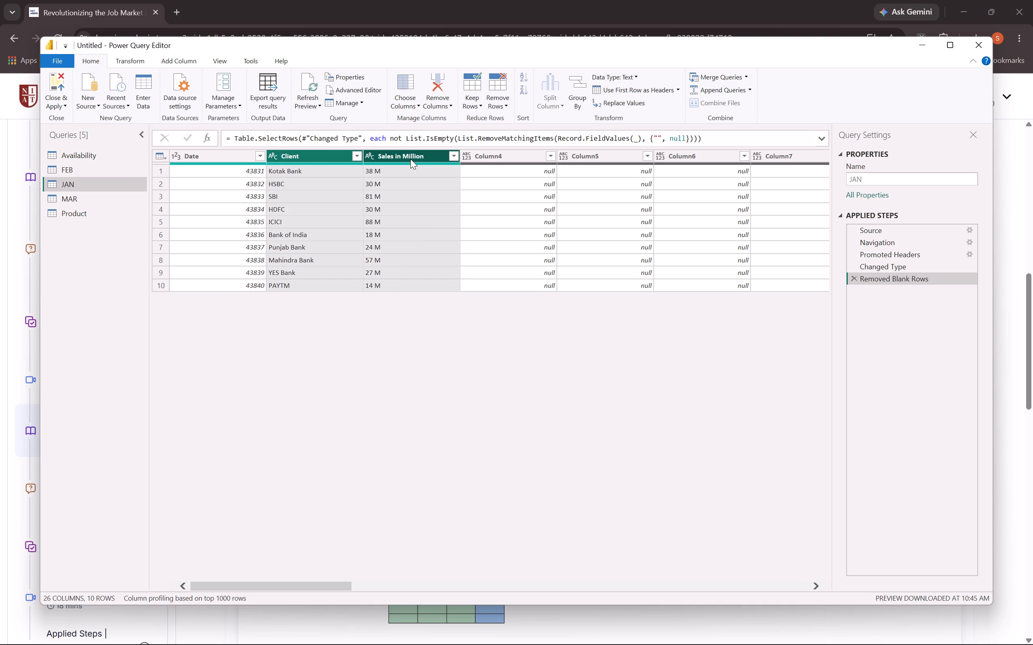
{"action": "left_click", "coordinate": [504, 154], "text": "shift"}
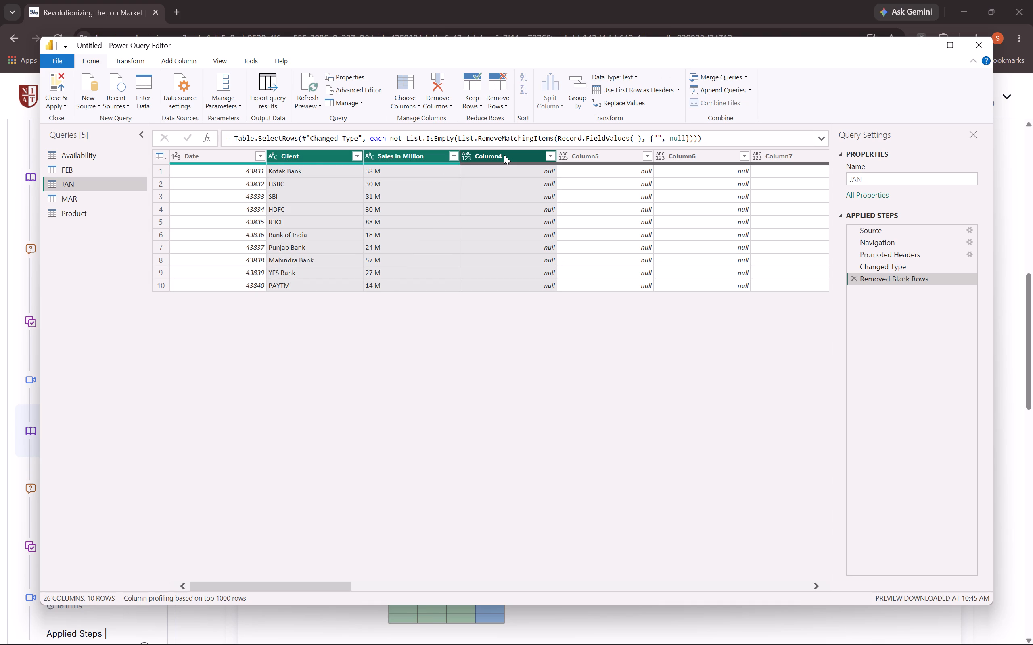
{"action": "left_click", "coordinate": [183, 156]}
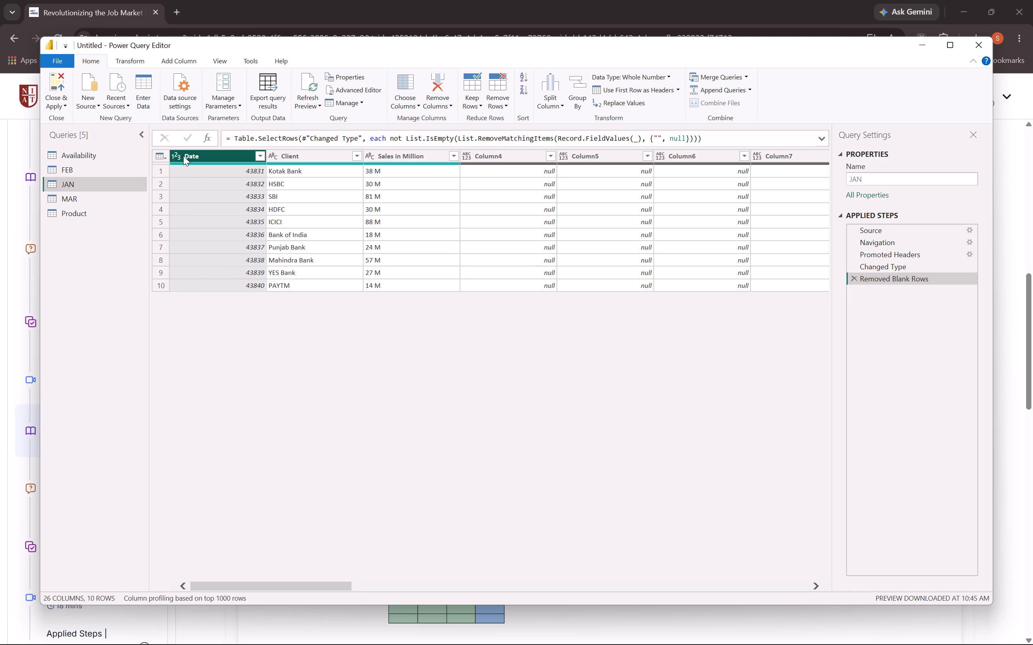
{"action": "key", "text": "shift+Right"}
{"action": "key", "text": "shift+Right"}
{"action": "key", "text": "shift+Right"}
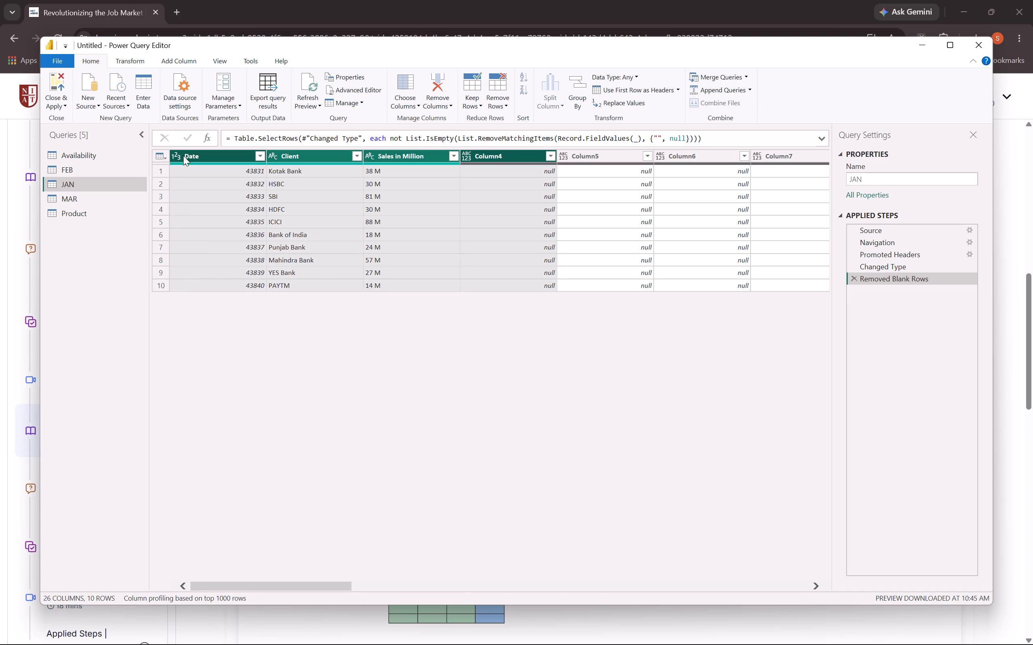
{"action": "key", "text": "shift+Left"}
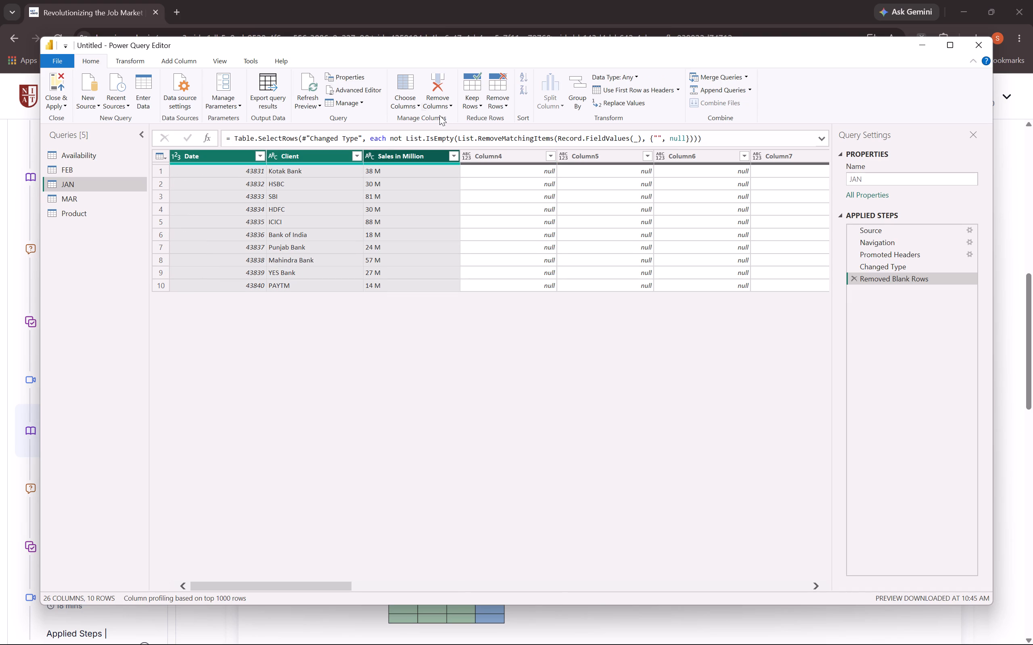
{"action": "left_click", "coordinate": [443, 98]}
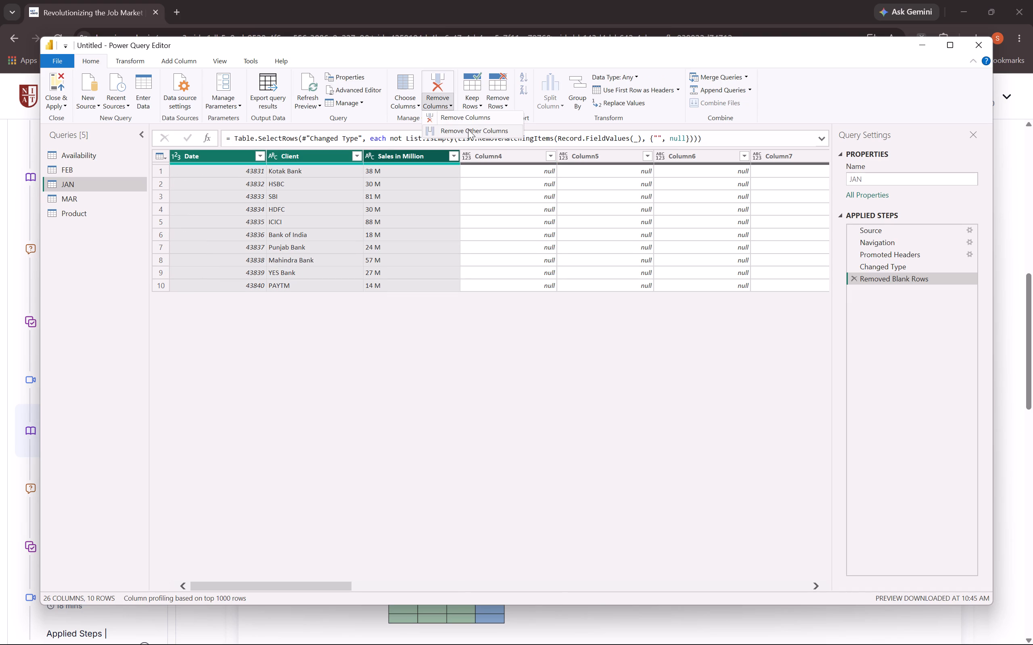
{"action": "left_click", "coordinate": [468, 129]}
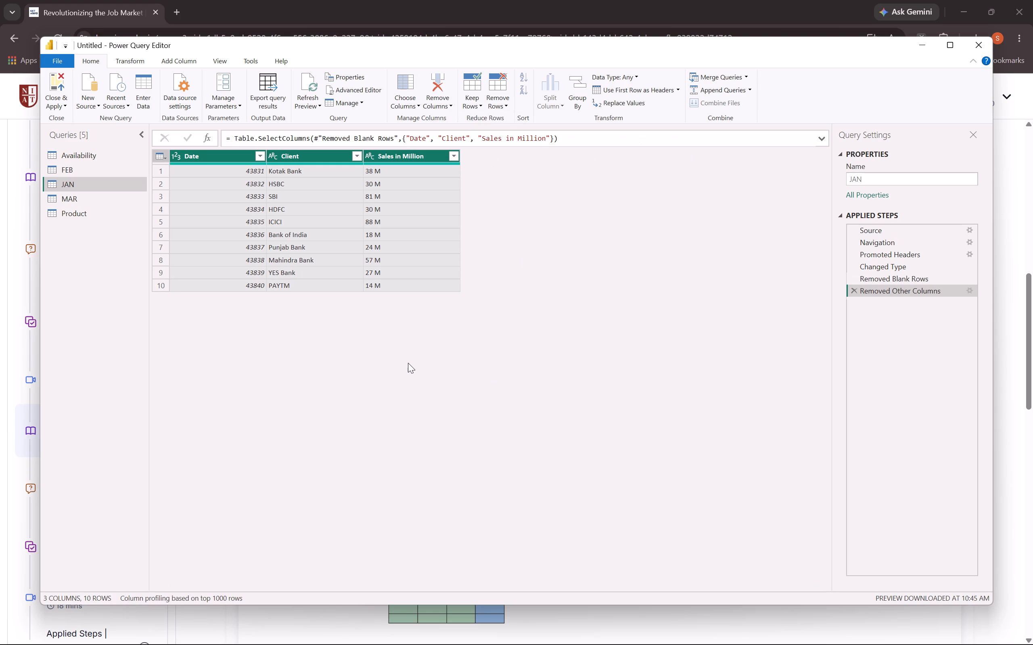
{"action": "left_click", "coordinate": [465, 416]}
In the MAR query, keep only the Date, Client and Sales in Million columns by removing all other columns.
{"action": "left_click", "coordinate": [88, 198]}
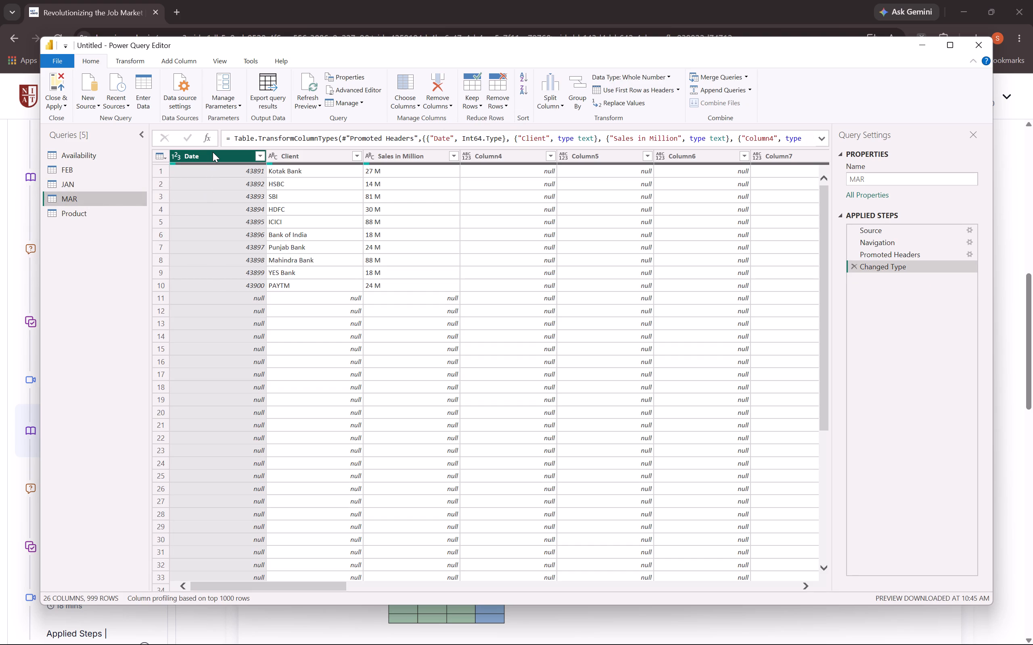
{"action": "left_click", "coordinate": [213, 152]}
{"action": "key", "text": "shift+Right"}
{"action": "key", "text": "shift+Right"}
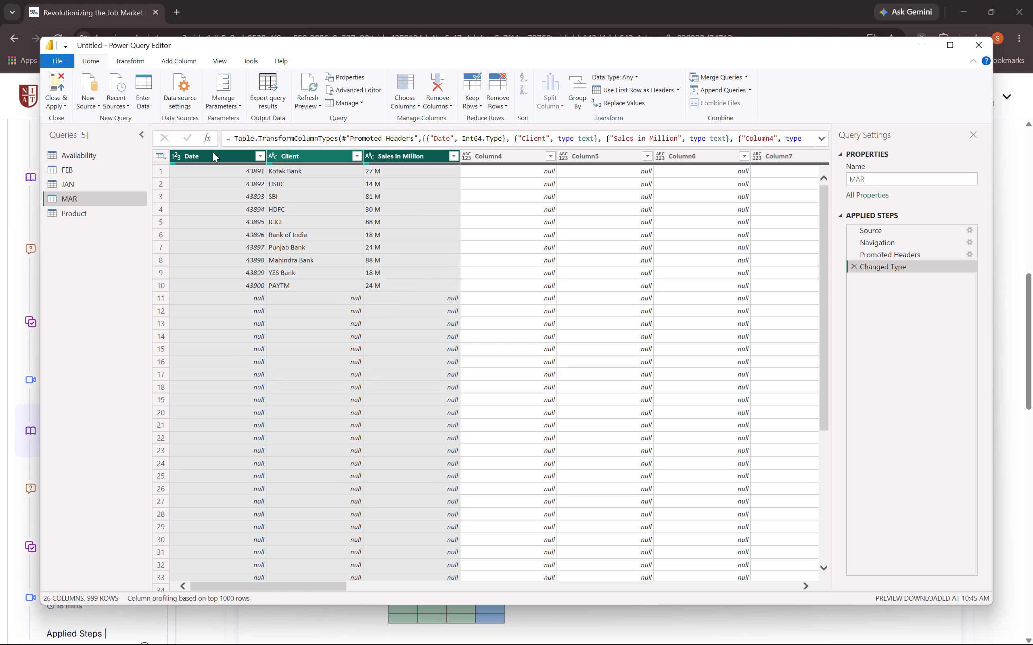
{"action": "key", "text": "shift+Right"}
{"action": "key", "text": "shift+Left"}
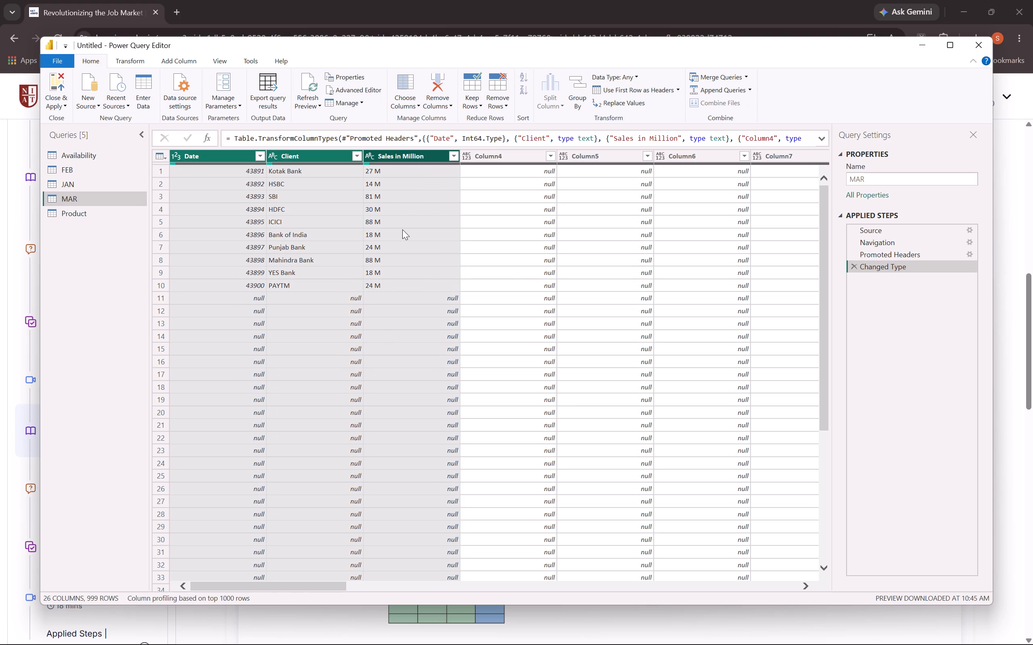
{"action": "left_click", "coordinate": [446, 110]}
{"action": "left_click", "coordinate": [467, 129]}
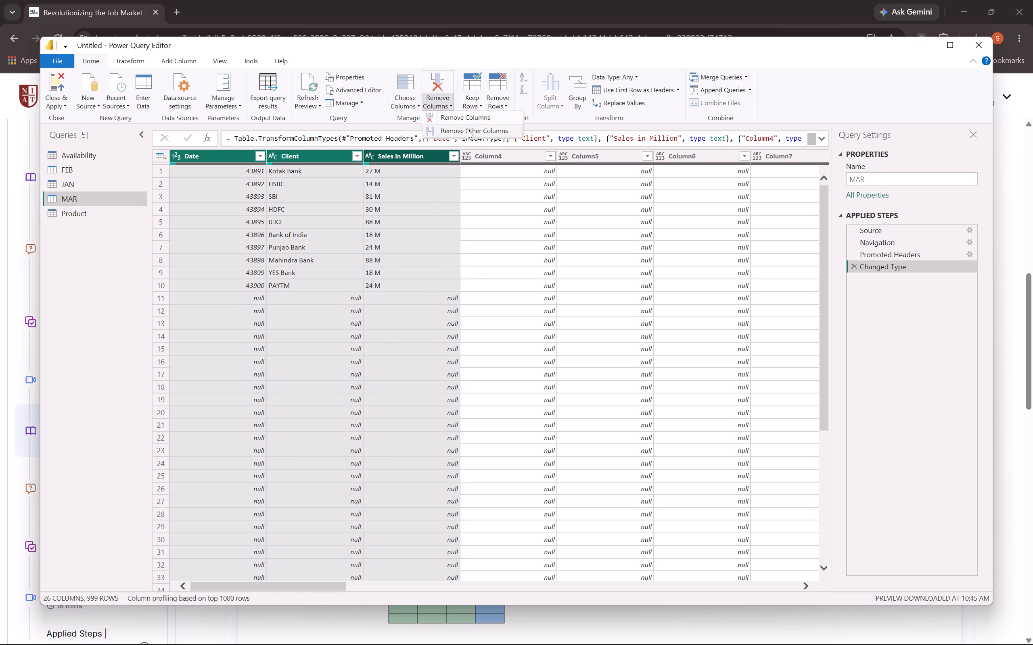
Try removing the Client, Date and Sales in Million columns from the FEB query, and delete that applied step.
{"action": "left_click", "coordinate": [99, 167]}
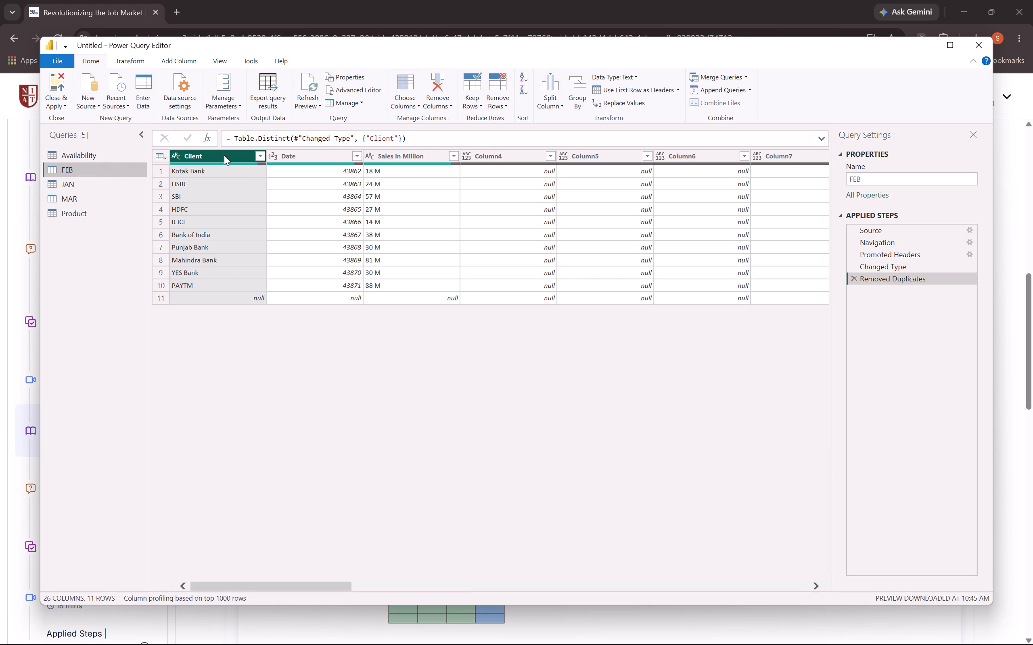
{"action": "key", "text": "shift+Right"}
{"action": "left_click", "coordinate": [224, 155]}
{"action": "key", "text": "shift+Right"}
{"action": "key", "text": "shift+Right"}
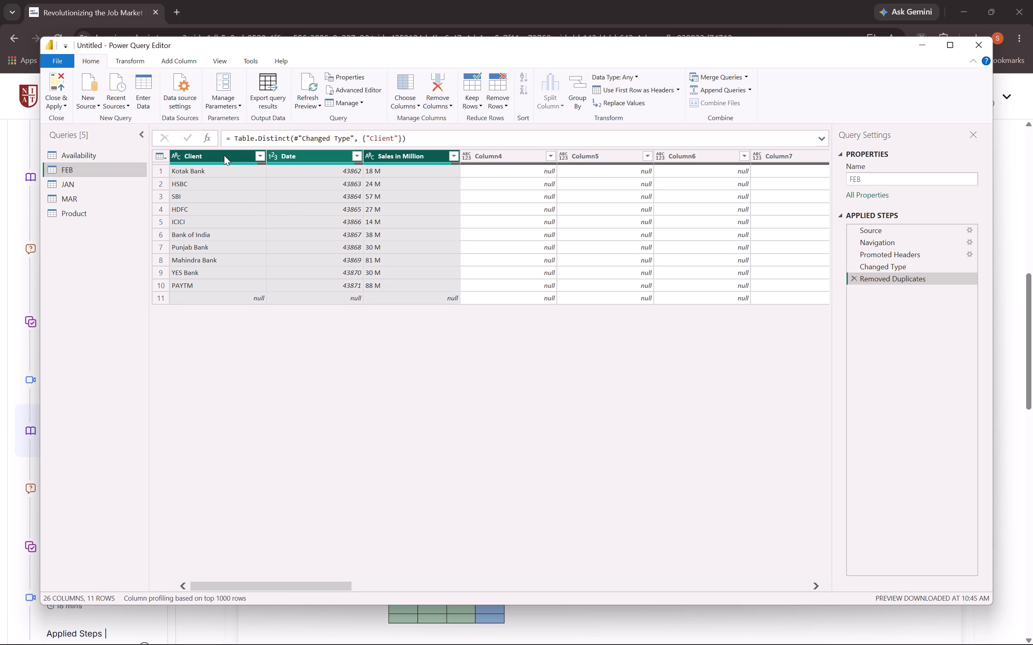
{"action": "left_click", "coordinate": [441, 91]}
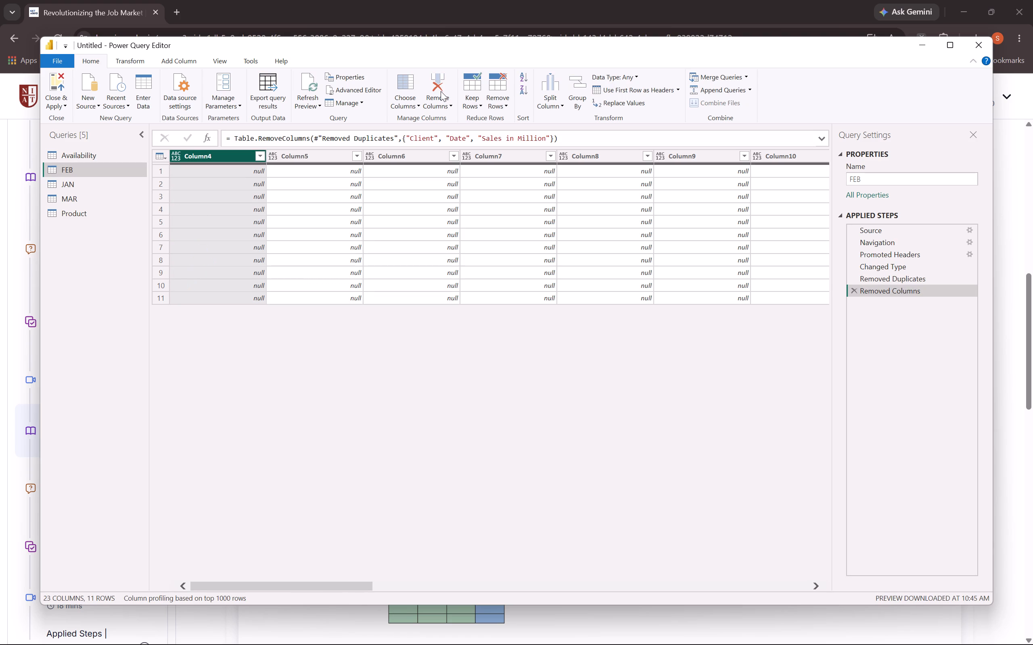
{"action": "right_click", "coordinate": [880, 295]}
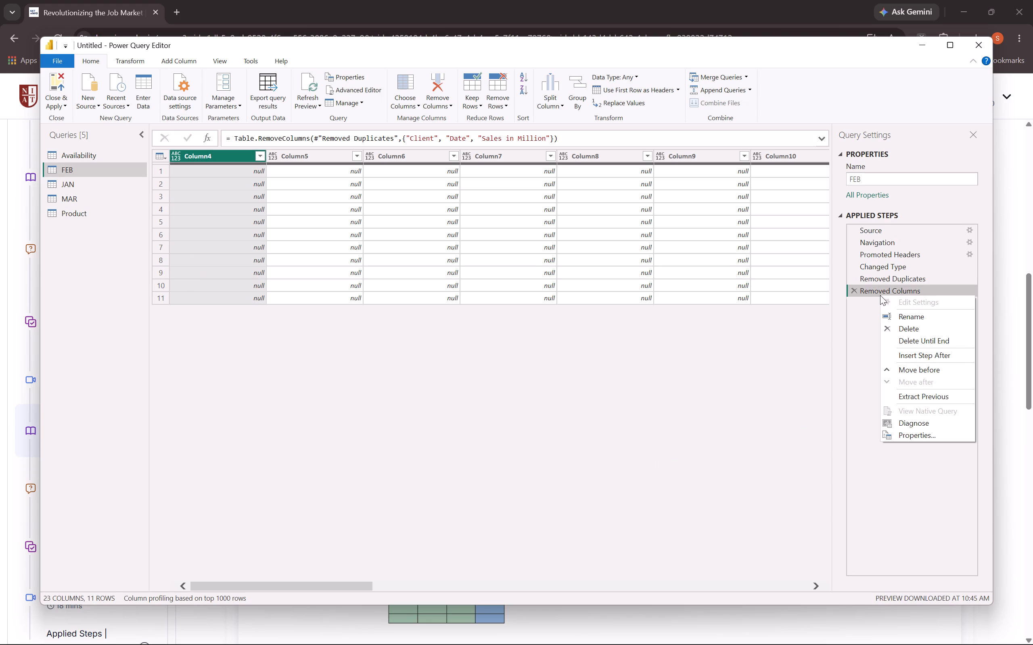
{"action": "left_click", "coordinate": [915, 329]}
In the FEB query, keep only the Client, Date and Sales in Million columns by removing all other columns.
{"action": "key", "text": "shift+Right"}
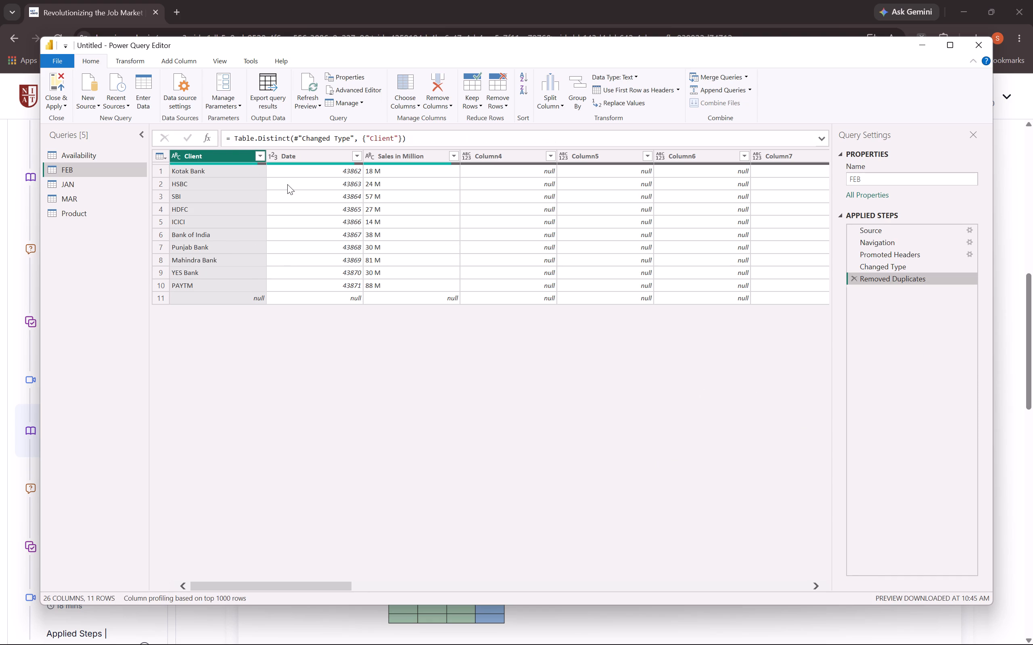
{"action": "left_click", "coordinate": [220, 153]}
{"action": "key", "text": "shift+Right"}
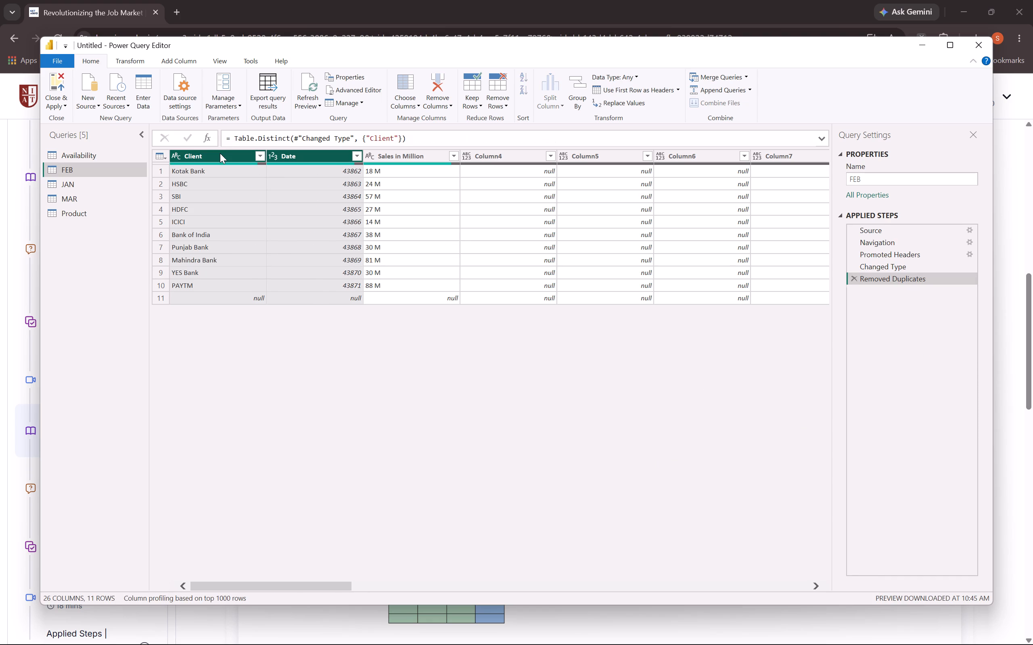
{"action": "key", "text": "shift+Right"}
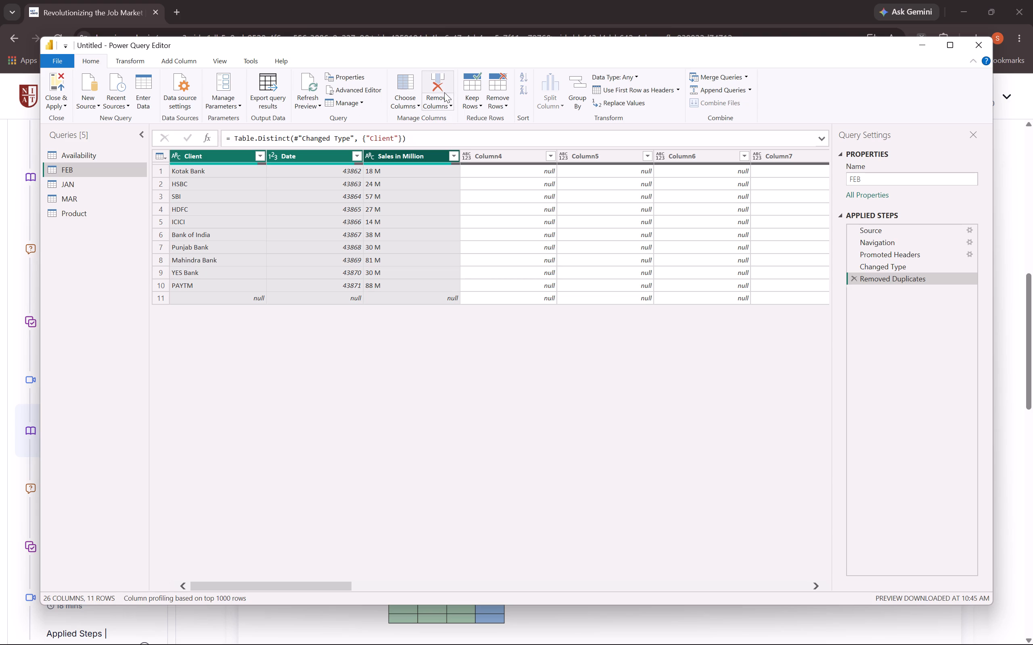
{"action": "left_click", "coordinate": [450, 107]}
{"action": "left_click", "coordinate": [466, 127]}
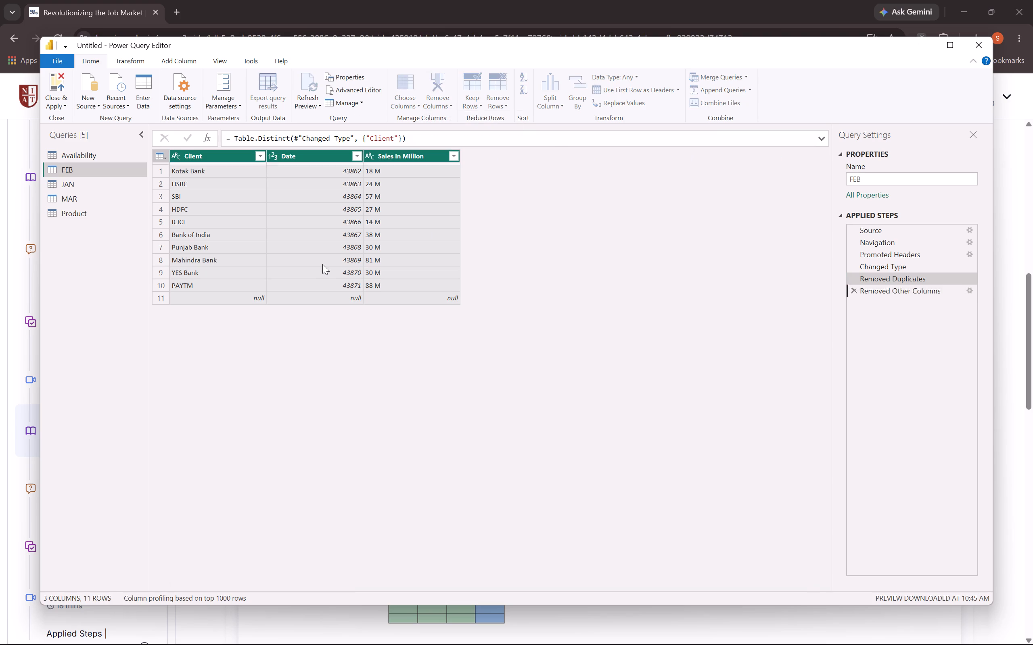
{"action": "left_click", "coordinate": [310, 385]}
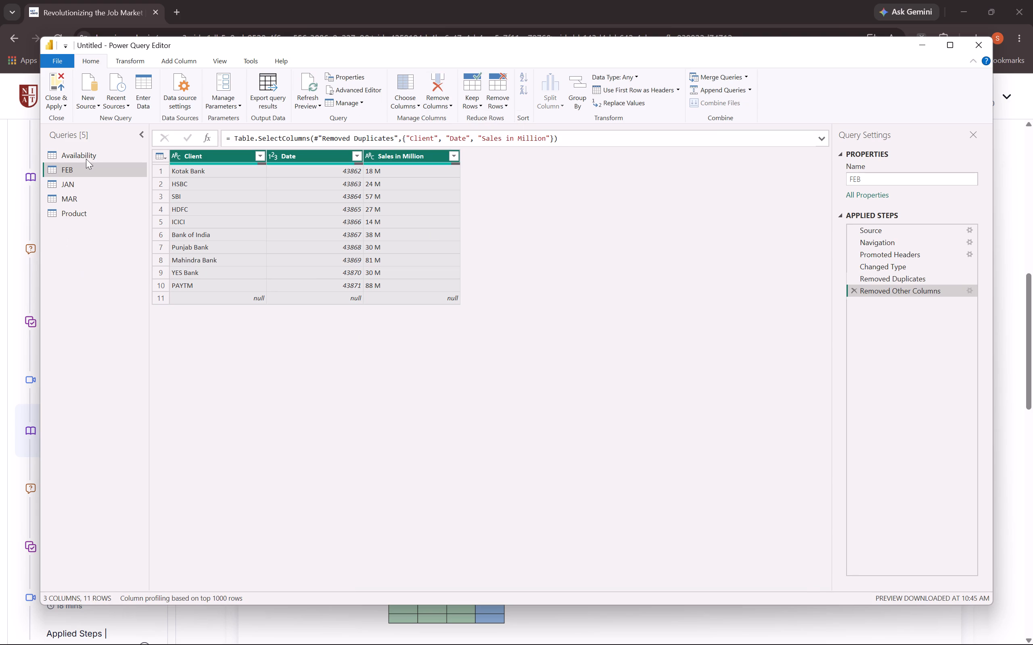
Review the columns of the Availability and Product queries and return to the JAN query.
{"action": "left_click", "coordinate": [86, 155]}
{"action": "left_click", "coordinate": [268, 299]}
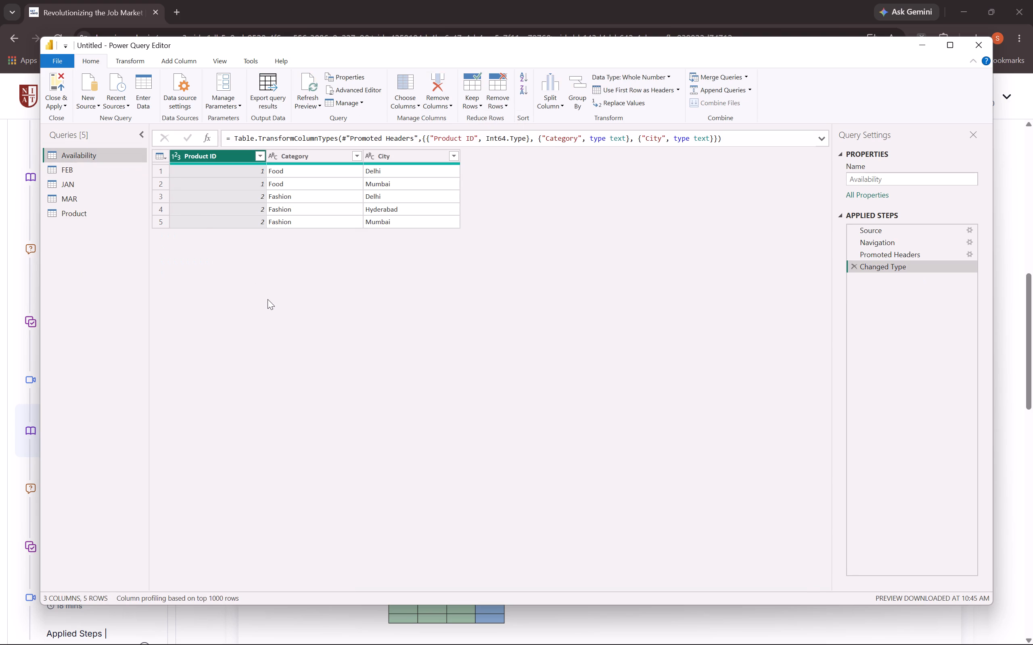
{"action": "left_click", "coordinate": [97, 213]}
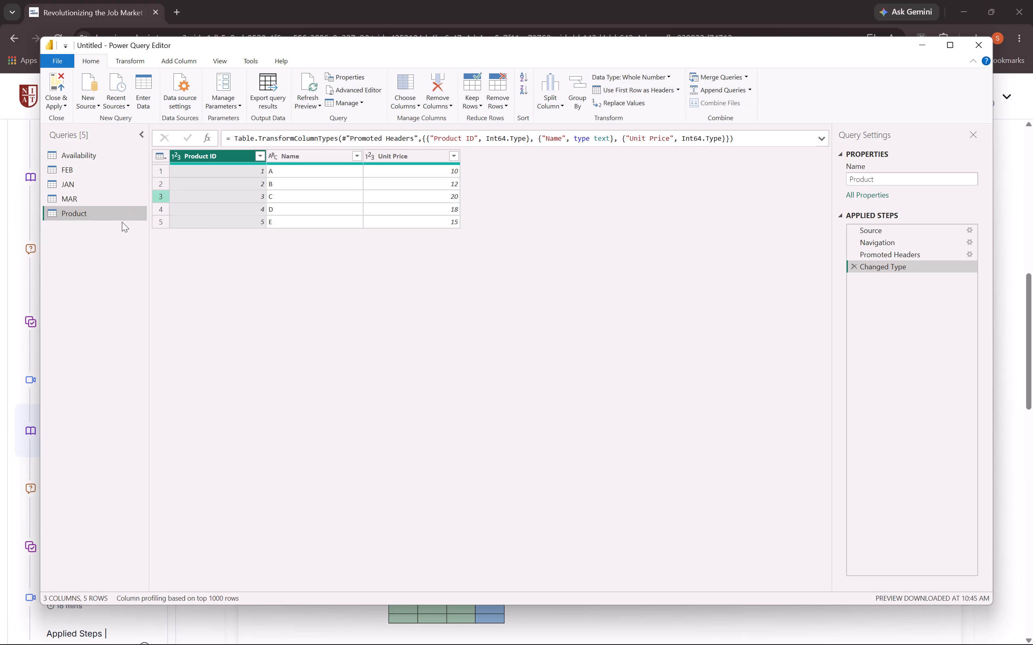
{"action": "left_click", "coordinate": [99, 186]}
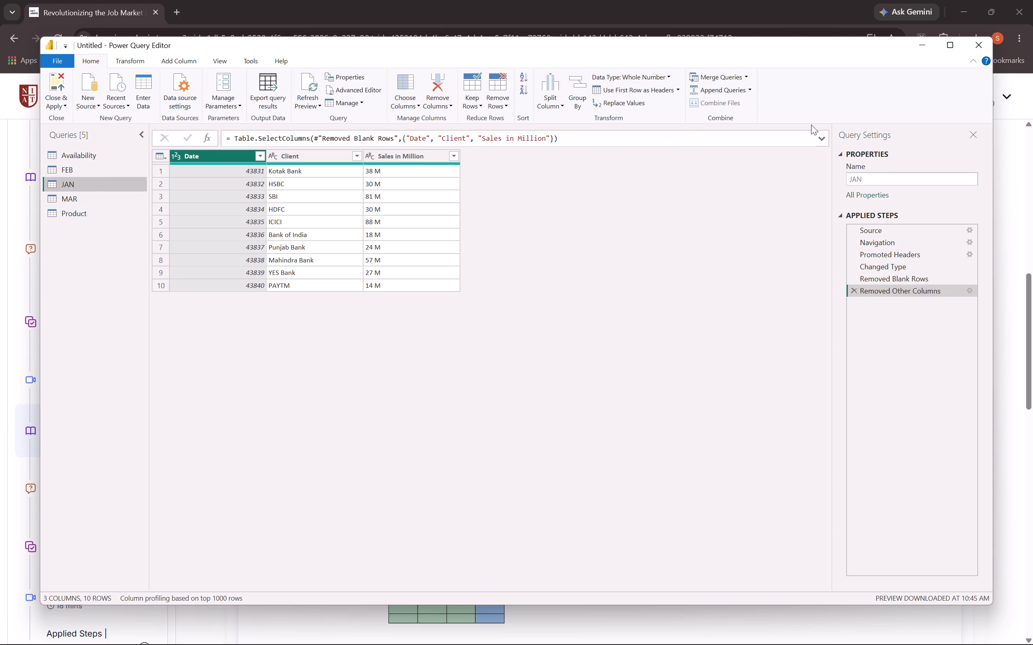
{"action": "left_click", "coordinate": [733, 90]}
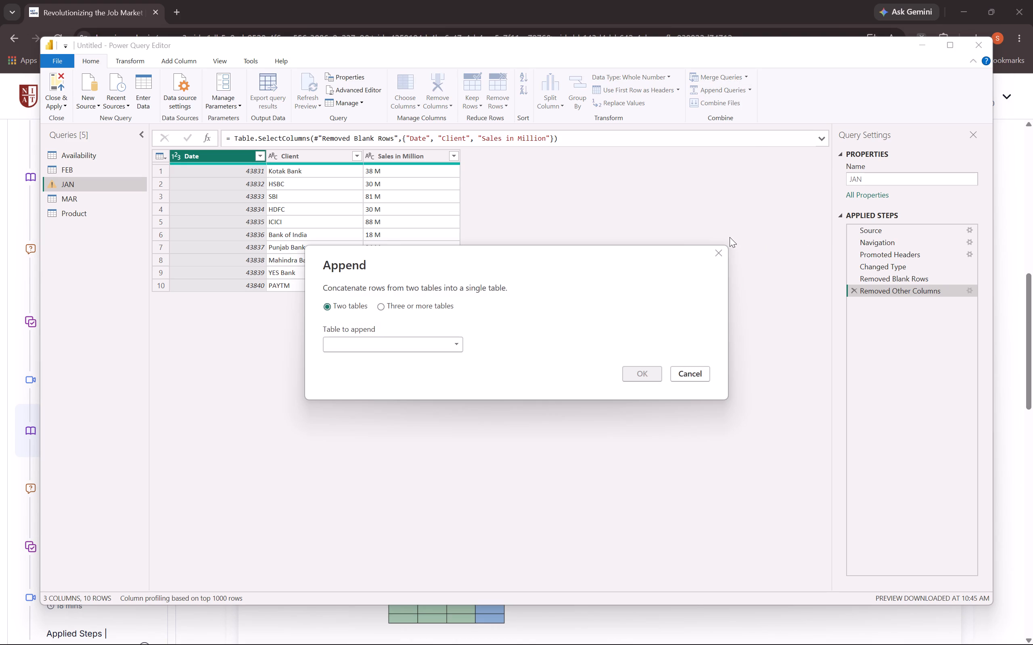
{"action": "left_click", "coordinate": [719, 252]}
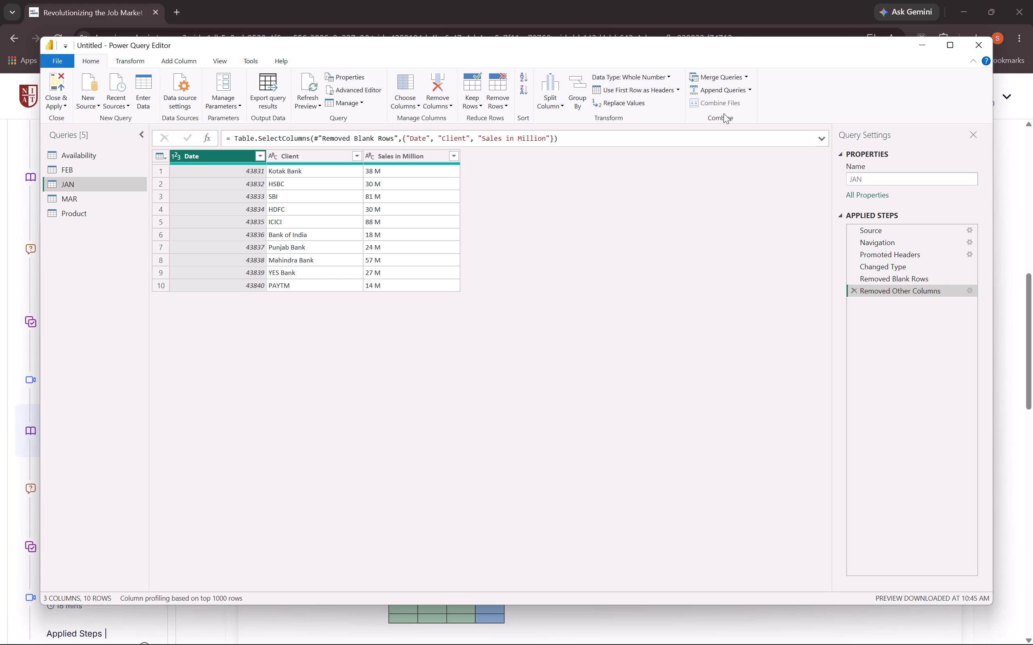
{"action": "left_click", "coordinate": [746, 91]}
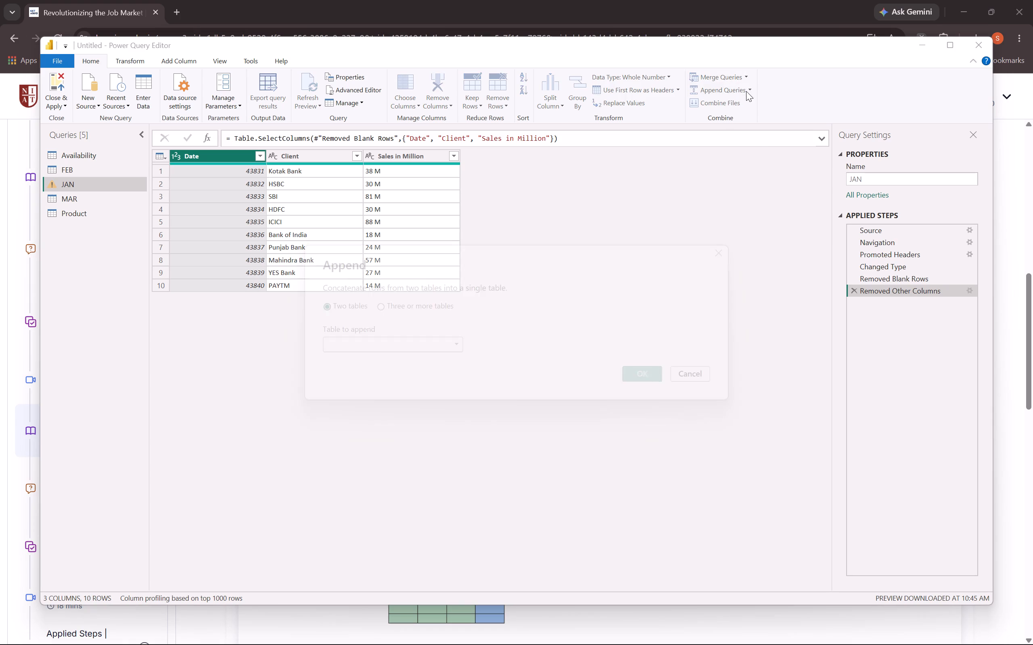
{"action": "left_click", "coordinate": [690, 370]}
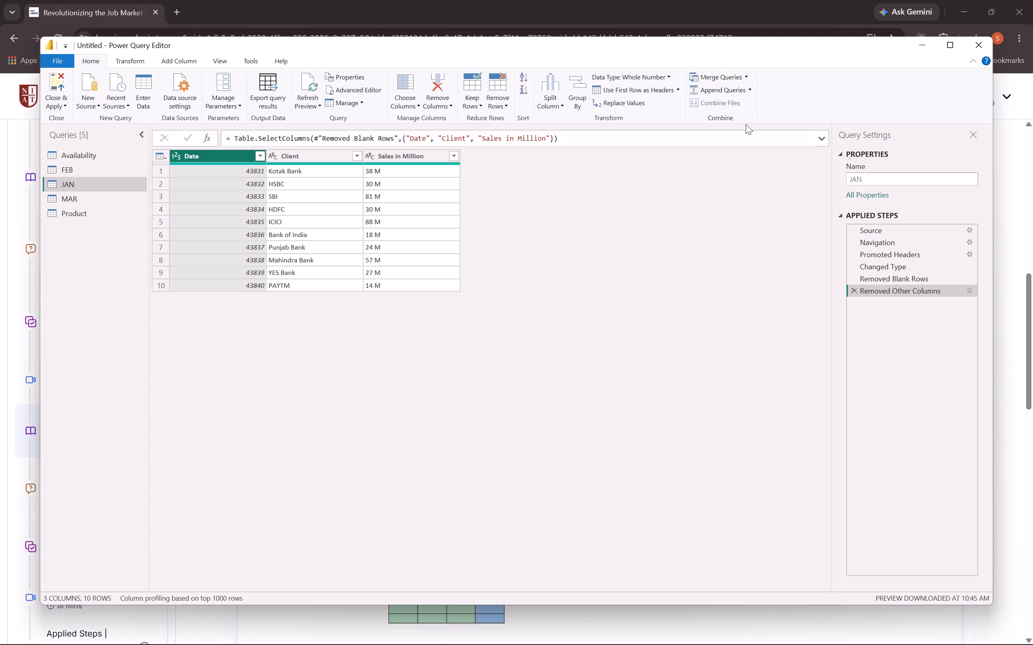
Append the JAN and FEB queries as a new query, with JAN as the first table and FEB as the second.
{"action": "left_click", "coordinate": [753, 92]}
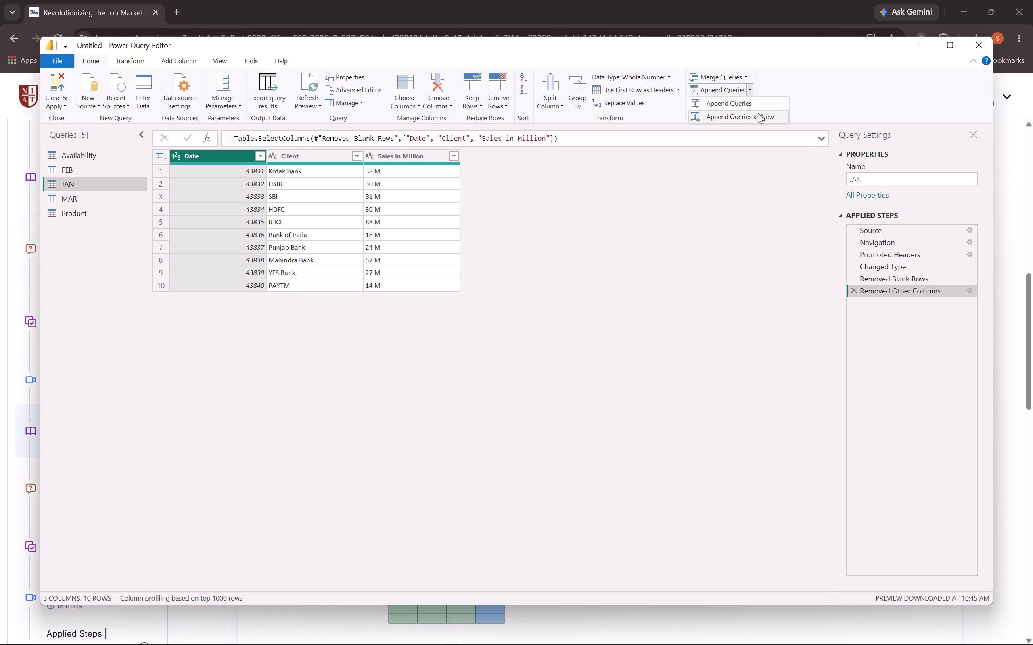
{"action": "left_click", "coordinate": [760, 117]}
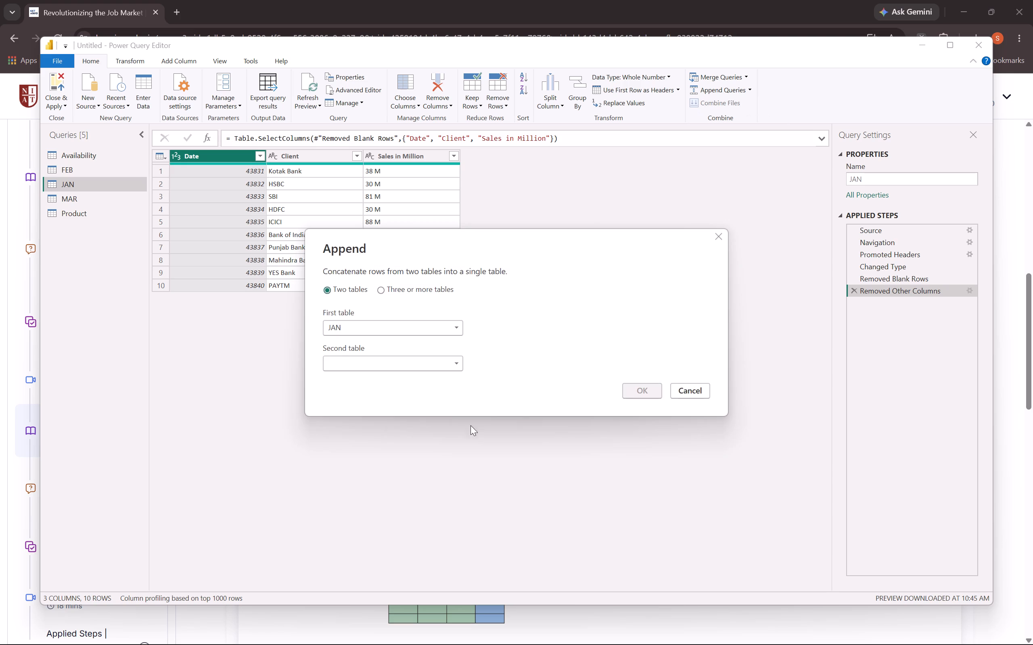
{"action": "left_click", "coordinate": [395, 367]}
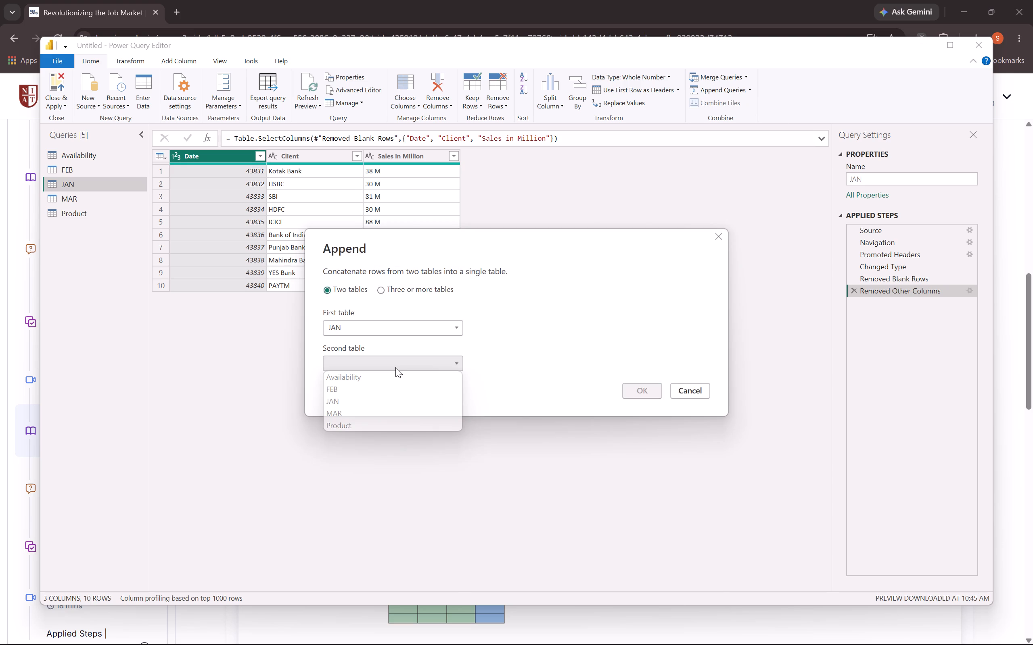
{"action": "left_click", "coordinate": [356, 388]}
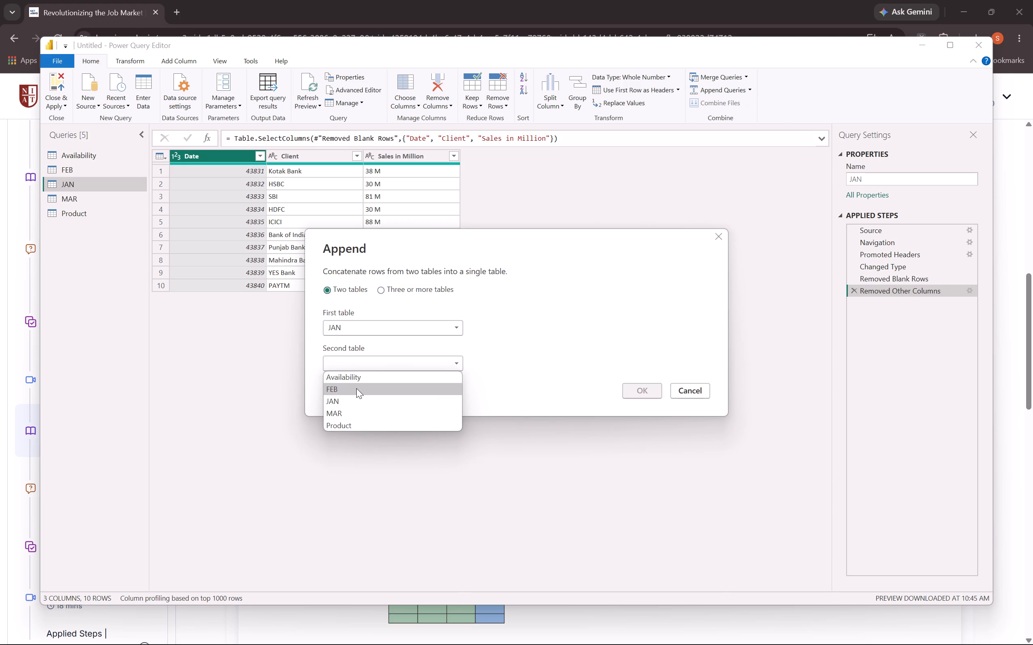
{"action": "left_click", "coordinate": [643, 397]}
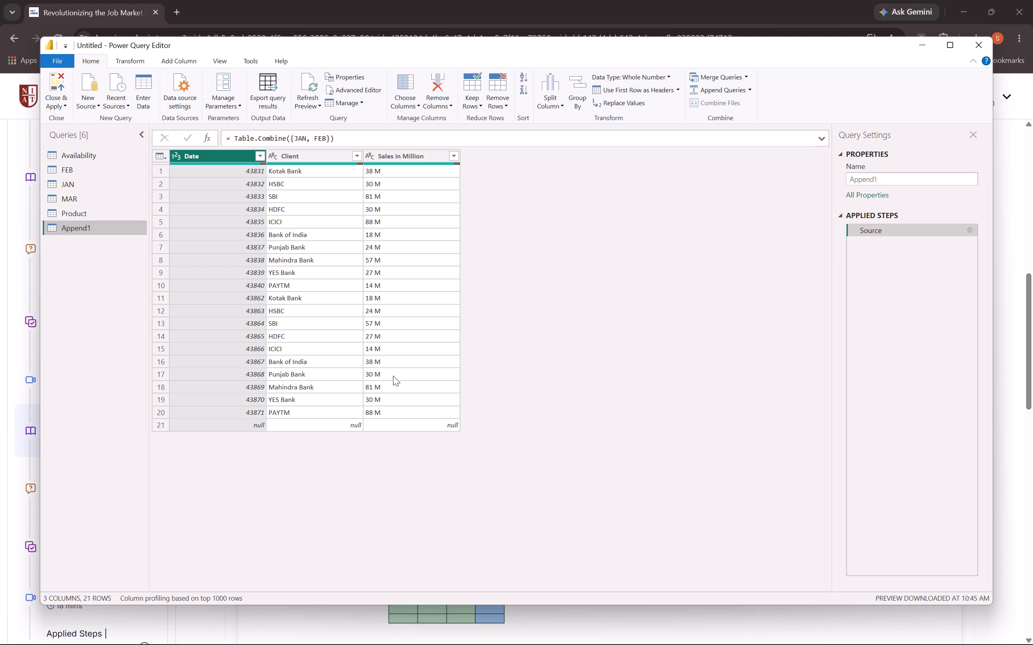
{"action": "right_click", "coordinate": [103, 227]}
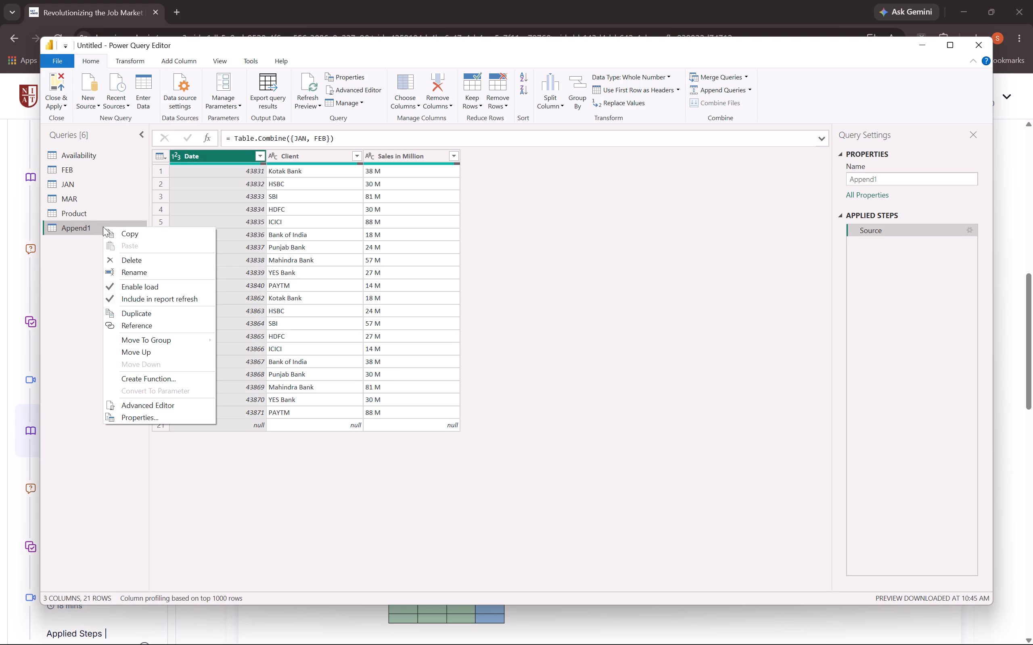
{"action": "left_click", "coordinate": [435, 467]}
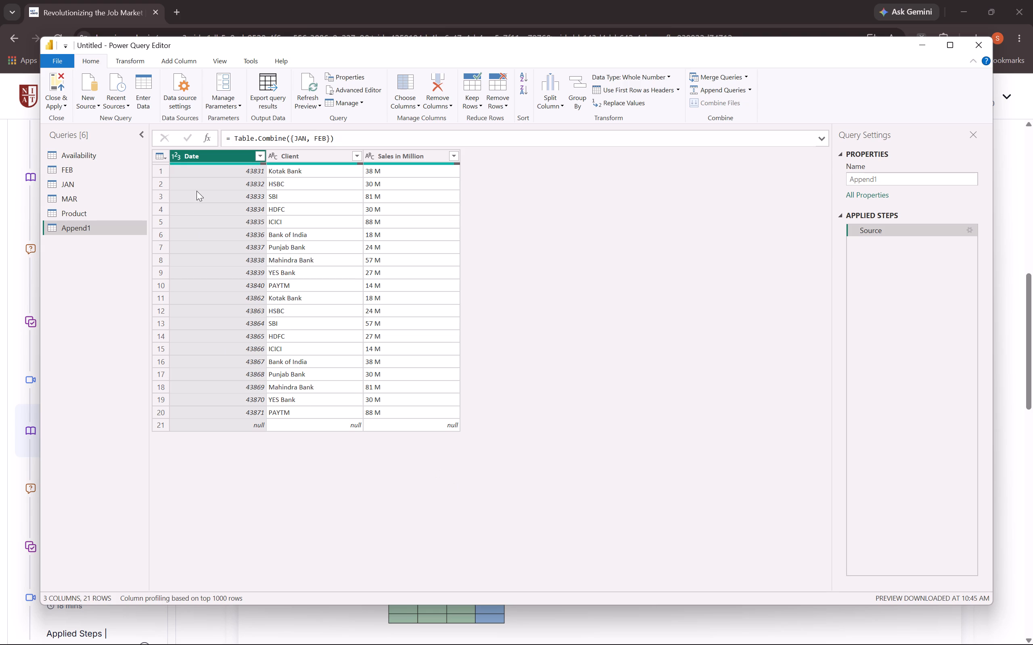
From the JAN query, append three tables as a new query, combining JAN, FEB and MAR in that order.
{"action": "left_click", "coordinate": [91, 180]}
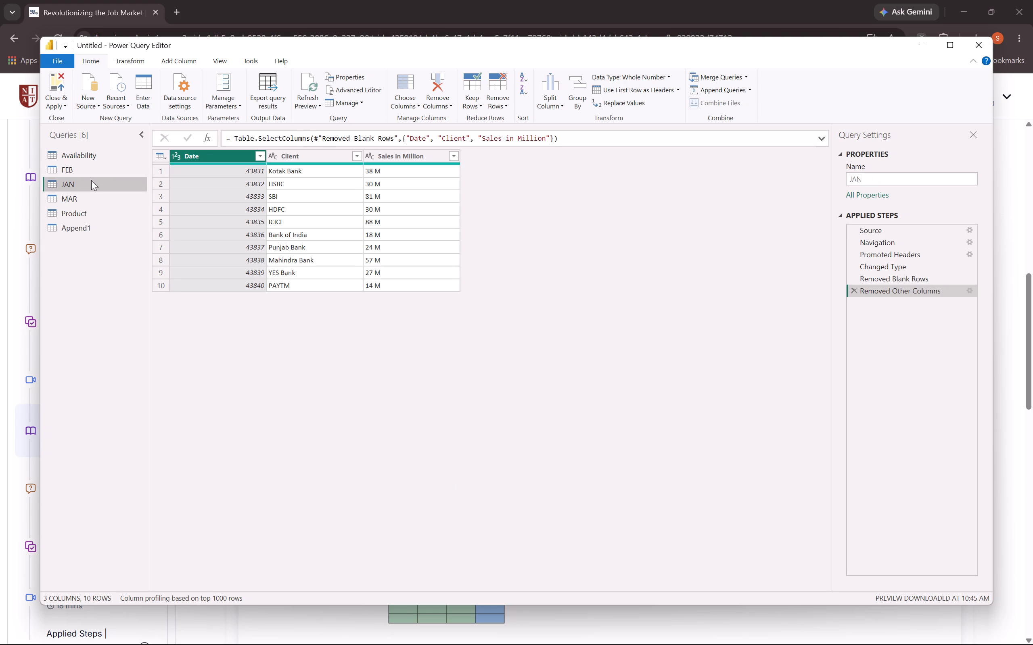
{"action": "left_click", "coordinate": [749, 87]}
{"action": "left_click", "coordinate": [768, 116]}
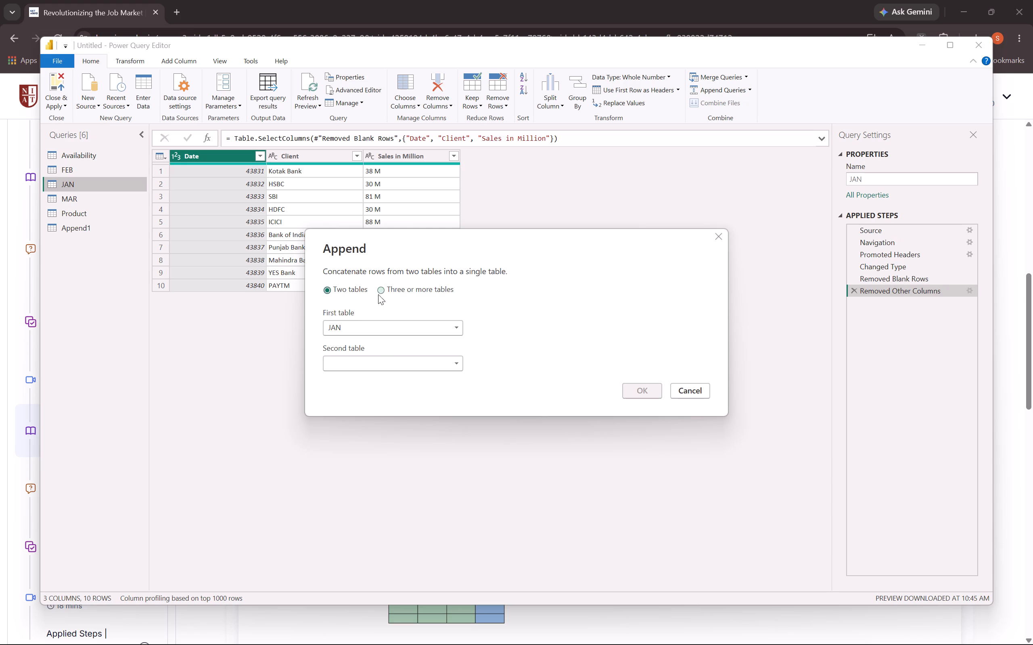
{"action": "left_click", "coordinate": [385, 289]}
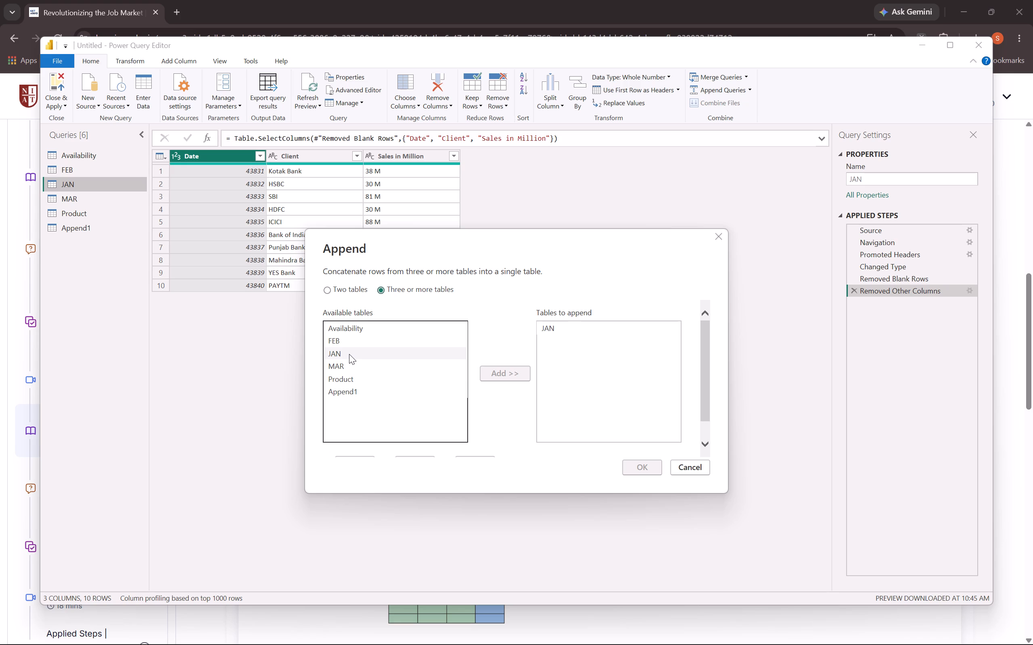
{"action": "left_click", "coordinate": [332, 342]}
{"action": "left_click", "coordinate": [504, 379]}
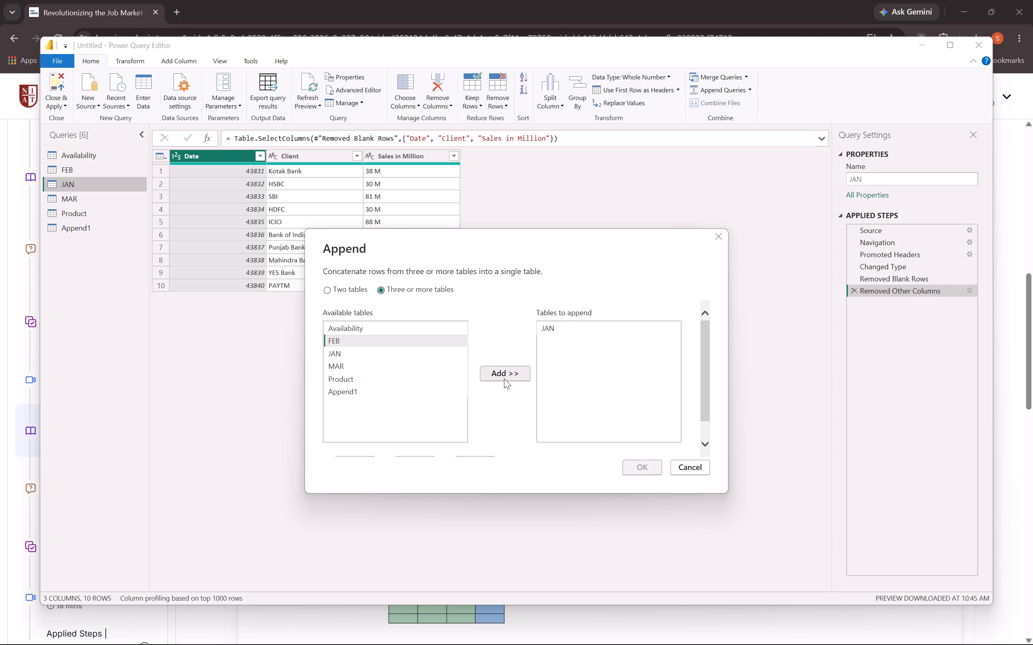
{"action": "left_click", "coordinate": [366, 371]}
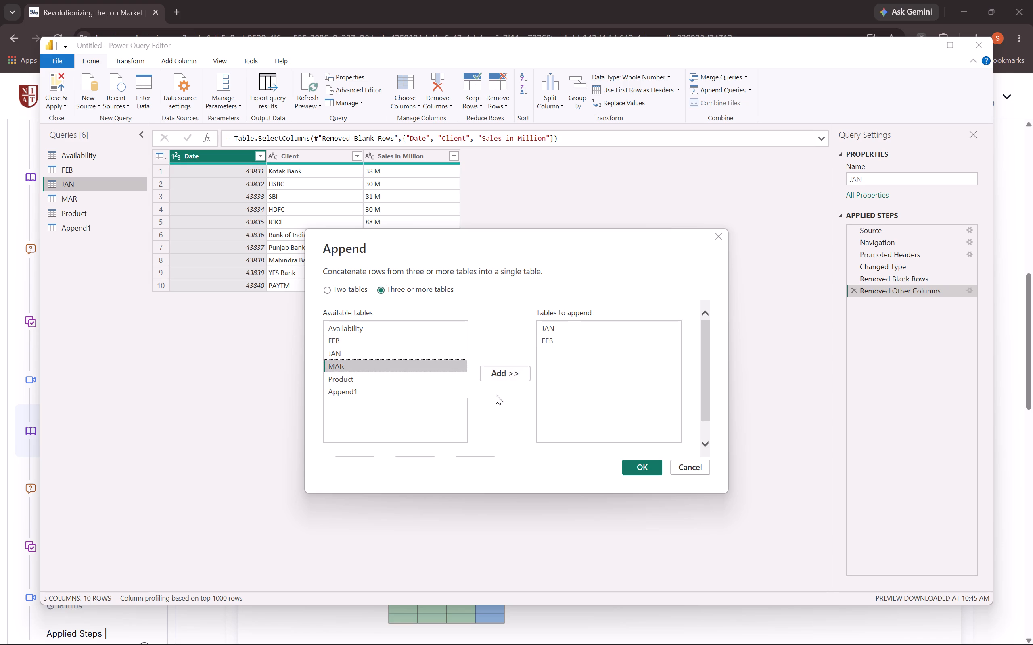
{"action": "left_click", "coordinate": [503, 375]}
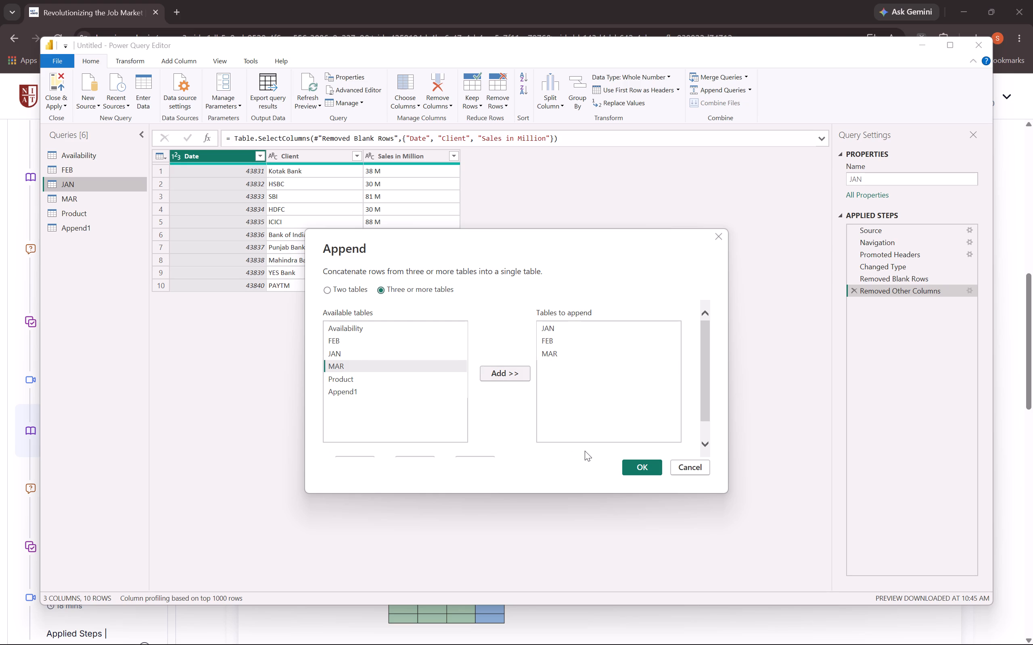
{"action": "left_click", "coordinate": [630, 469]}
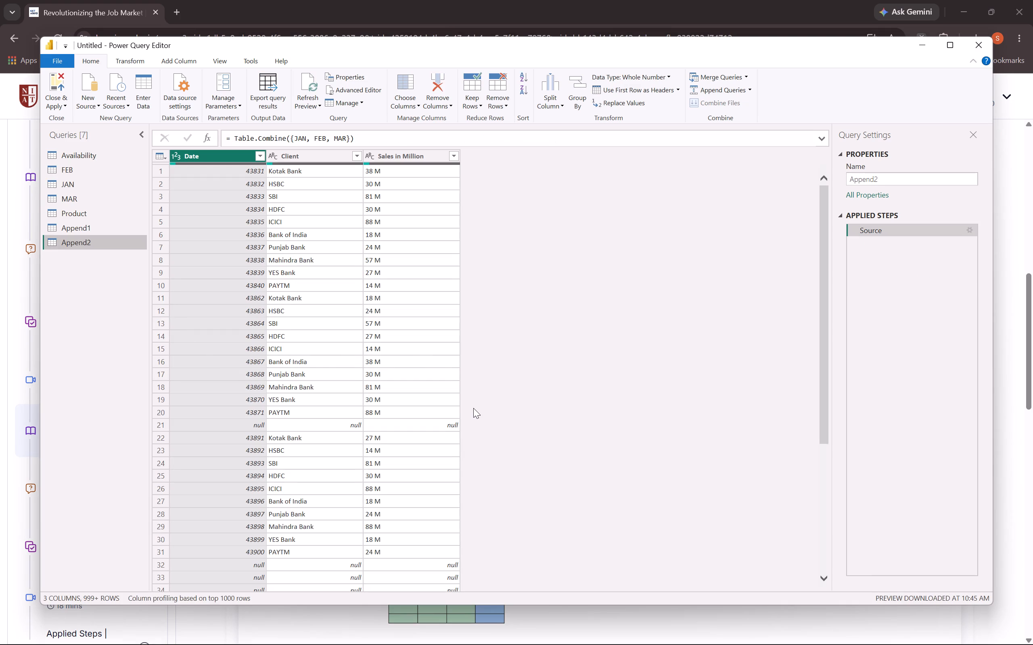
Remove the blank rows from the new query that combines JAN, FEB and MAR, and check the remaining rows.
{"action": "scroll", "coordinate": [402, 386], "scroll_direction": "down", "scroll_amount": 16}
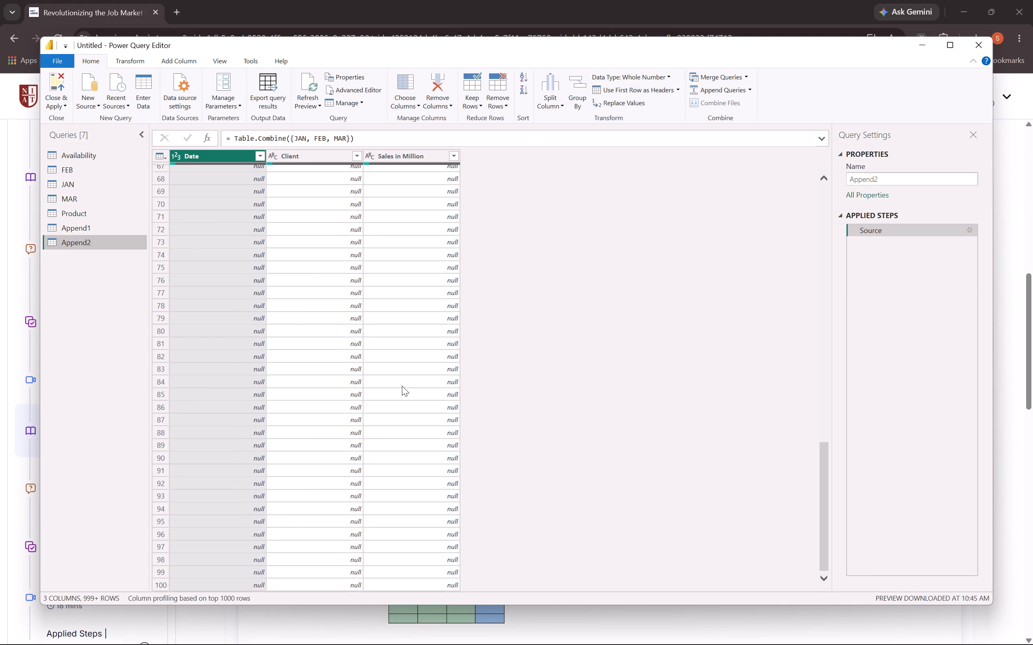
{"action": "scroll", "coordinate": [402, 386], "scroll_direction": "down", "scroll_amount": 3}
{"action": "scroll", "coordinate": [402, 386], "scroll_direction": "down", "scroll_amount": 20}
{"action": "scroll", "coordinate": [402, 386], "scroll_direction": "down", "scroll_amount": 20}
{"action": "scroll", "coordinate": [402, 386], "scroll_direction": "down", "scroll_amount": 20}
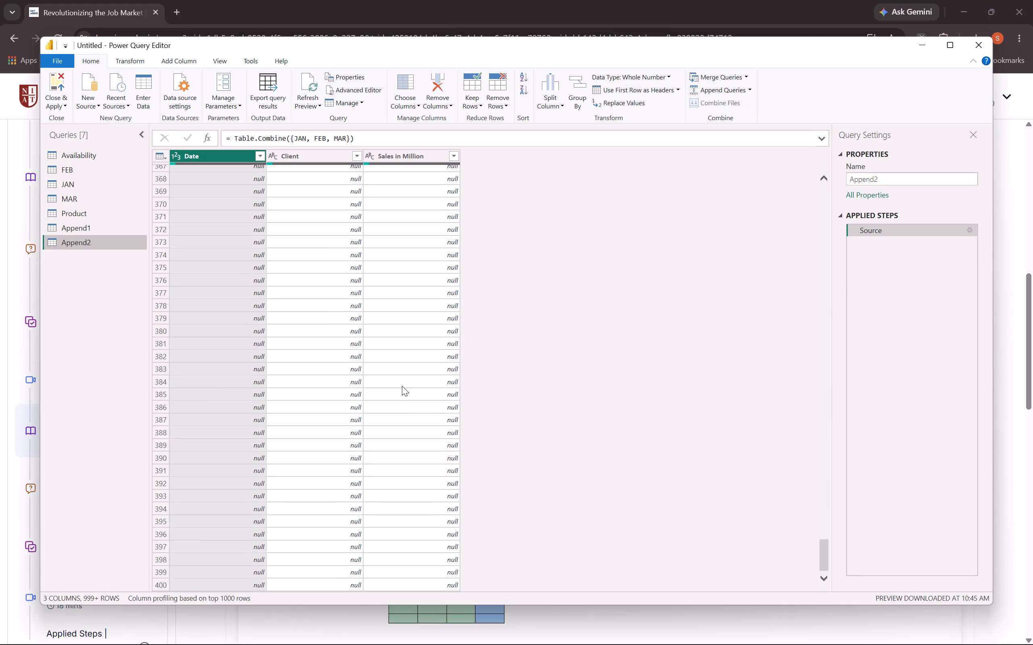
{"action": "scroll", "coordinate": [402, 386], "scroll_direction": "down", "scroll_amount": 20}
{"action": "scroll", "coordinate": [402, 386], "scroll_direction": "down", "scroll_amount": 20}
{"action": "scroll", "coordinate": [402, 386], "scroll_direction": "down", "scroll_amount": 20}
{"action": "scroll", "coordinate": [402, 386], "scroll_direction": "up", "scroll_amount": 20}
{"action": "scroll", "coordinate": [402, 386], "scroll_direction": "up", "scroll_amount": 20}
{"action": "scroll", "coordinate": [402, 386], "scroll_direction": "up", "scroll_amount": 20}
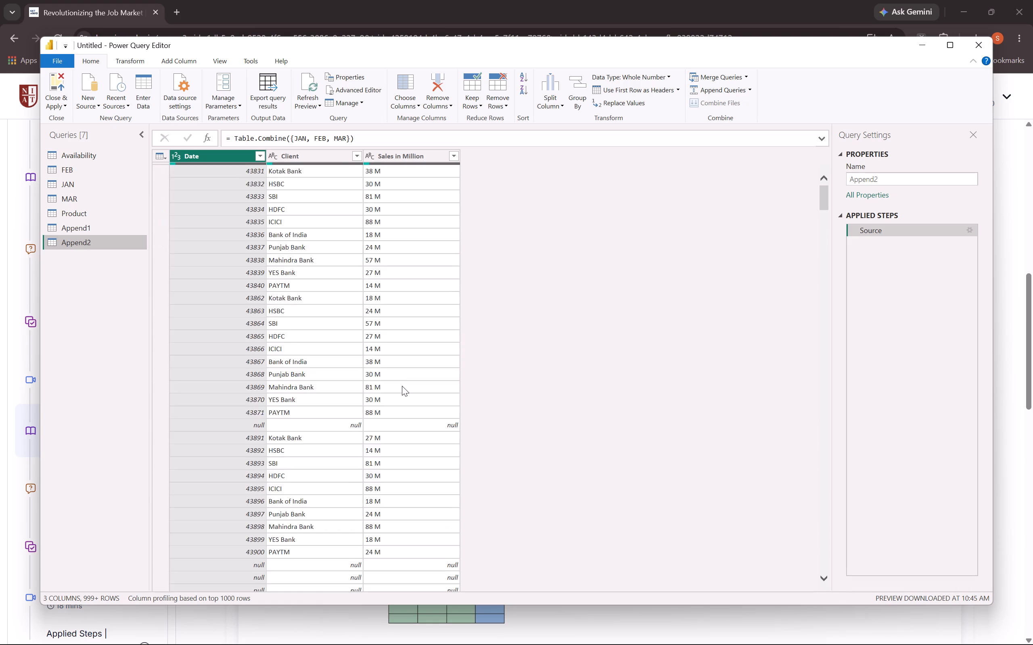
{"action": "scroll", "coordinate": [402, 386], "scroll_direction": "up", "scroll_amount": 20}
{"action": "scroll", "coordinate": [402, 386], "scroll_direction": "up", "scroll_amount": 20}
{"action": "scroll", "coordinate": [402, 386], "scroll_direction": "up", "scroll_amount": 20}
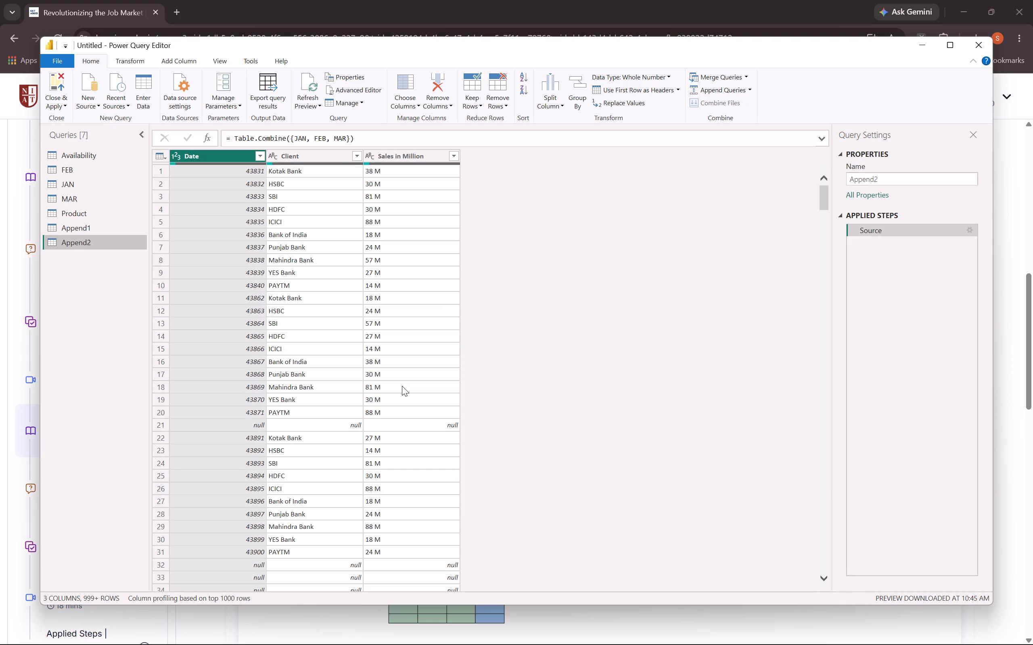
{"action": "scroll", "coordinate": [402, 386], "scroll_direction": "up", "scroll_amount": 20}
{"action": "scroll", "coordinate": [402, 386], "scroll_direction": "up", "scroll_amount": 20}
{"action": "scroll", "coordinate": [402, 386], "scroll_direction": "up", "scroll_amount": 20}
{"action": "left_click", "coordinate": [498, 99]}
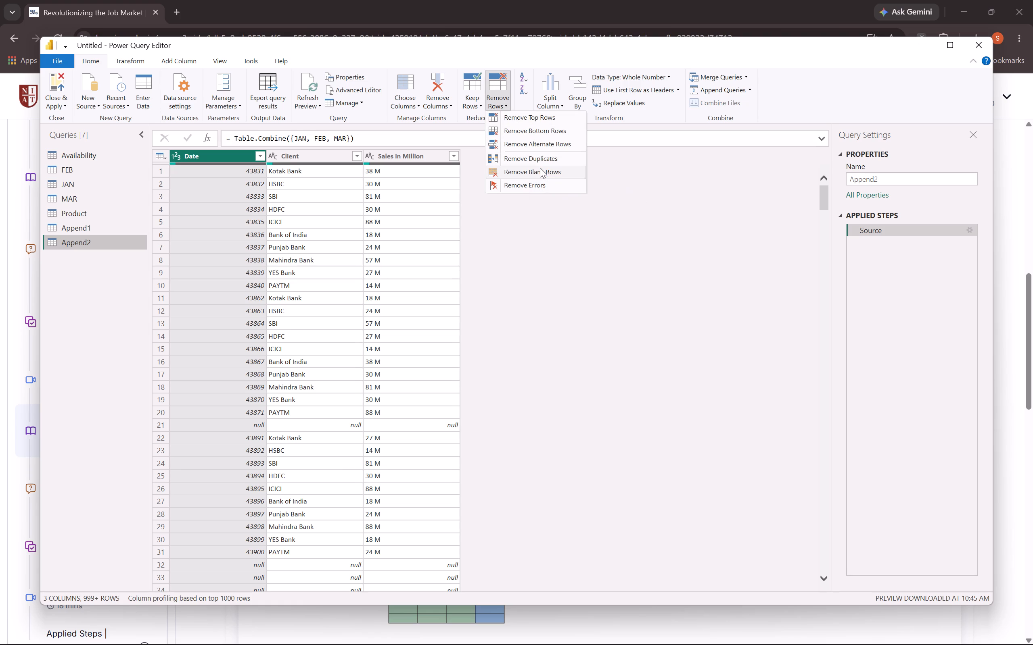
{"action": "left_click", "coordinate": [540, 168]}
{"action": "scroll", "coordinate": [435, 285], "scroll_direction": "down", "scroll_amount": 2}
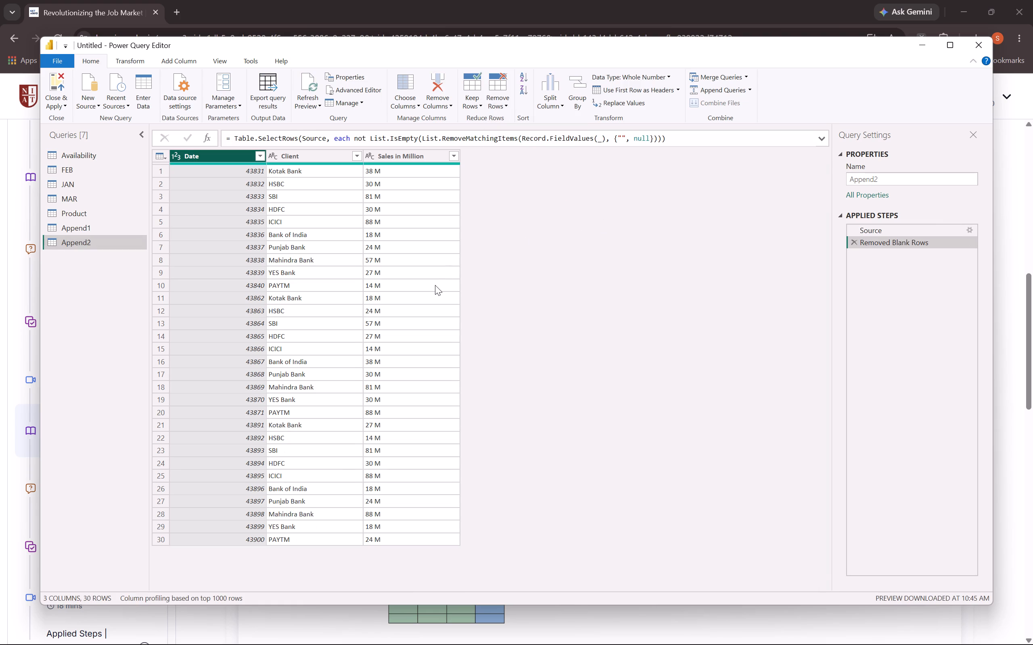
{"action": "scroll", "coordinate": [435, 285], "scroll_direction": "down", "scroll_amount": 1}
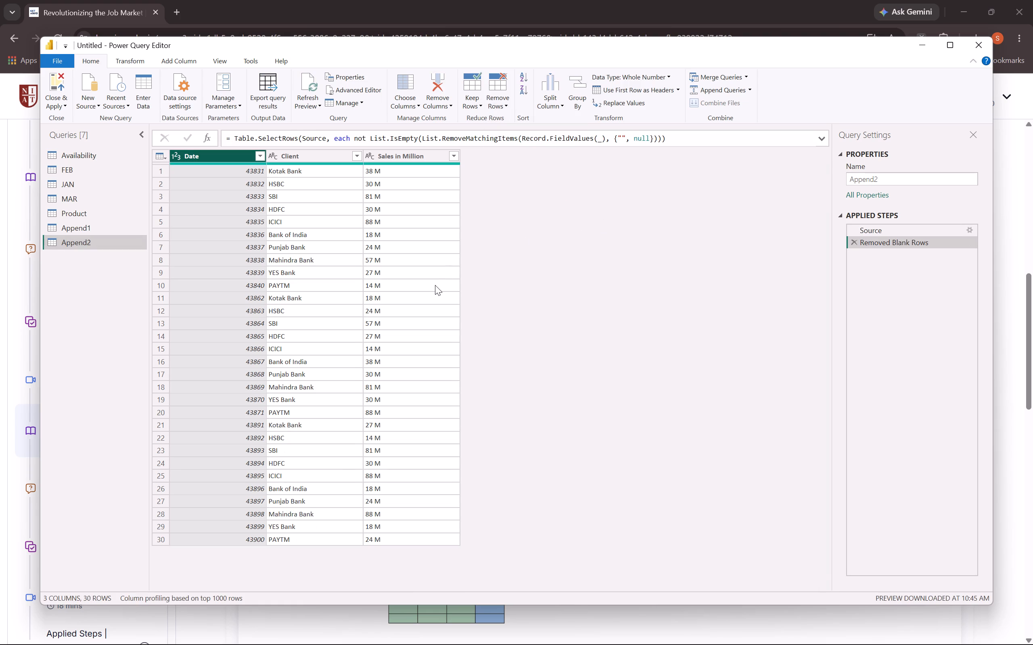